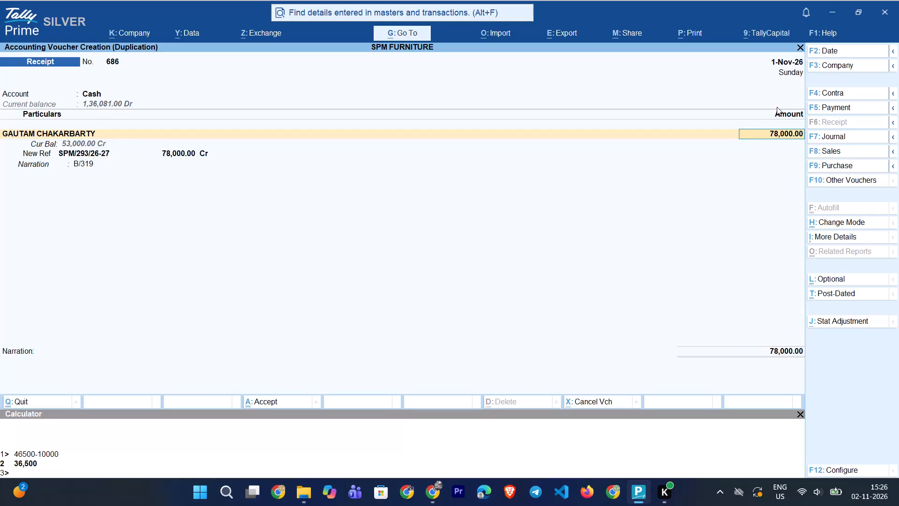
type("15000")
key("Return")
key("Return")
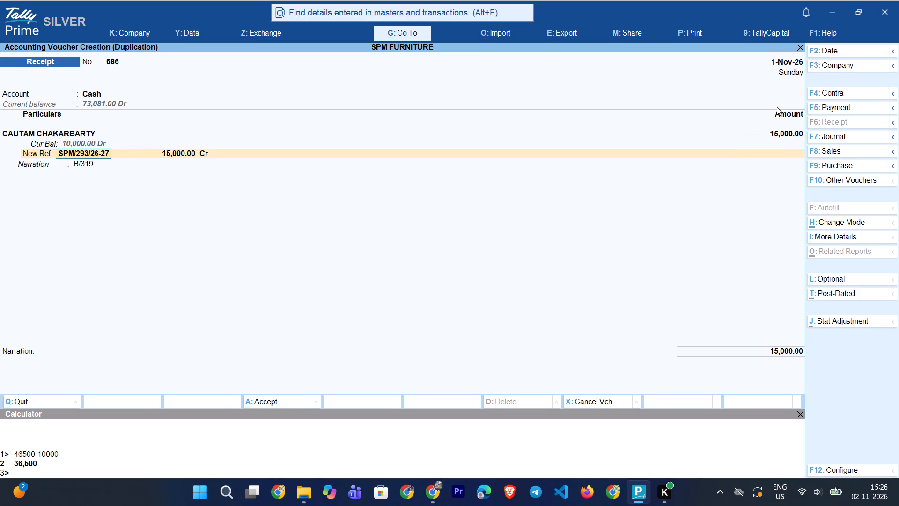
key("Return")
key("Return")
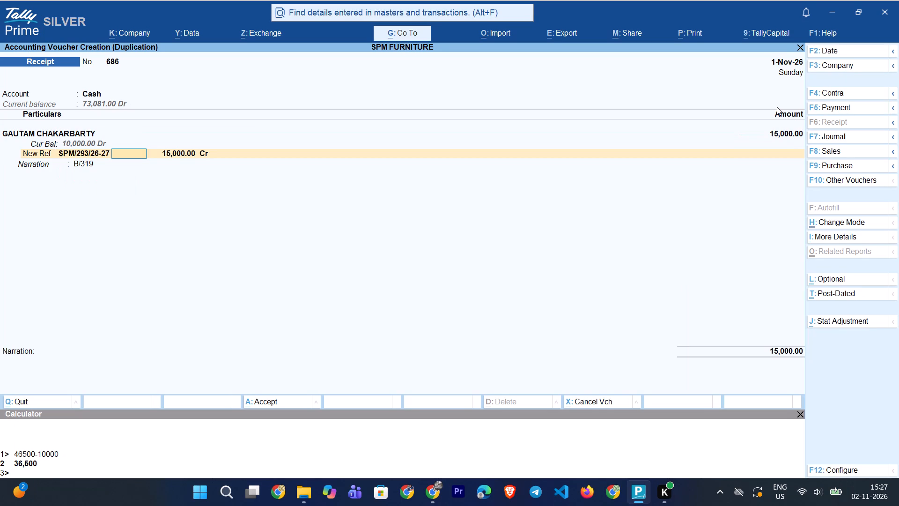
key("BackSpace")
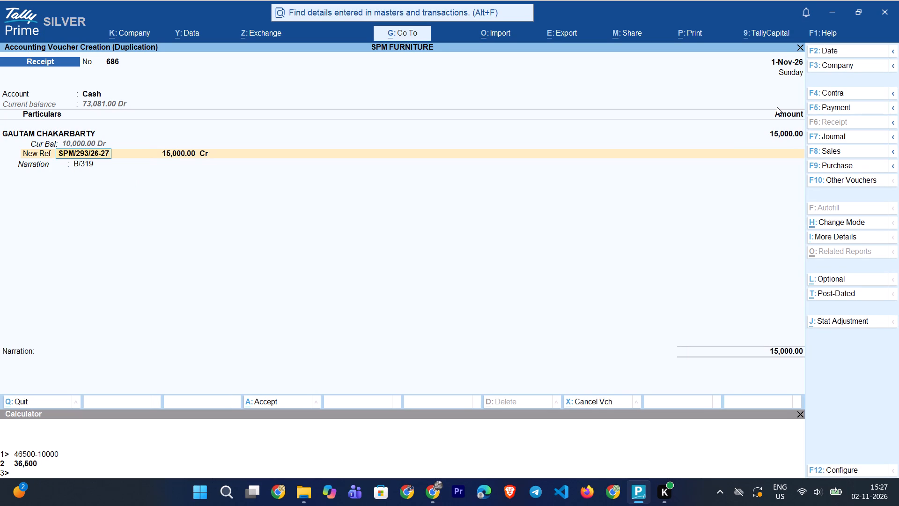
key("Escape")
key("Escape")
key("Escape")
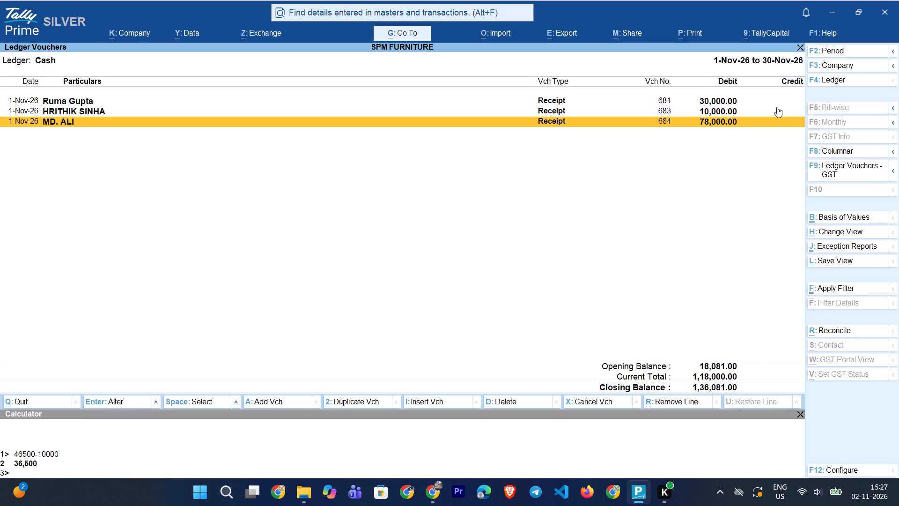
Examine the details of receipt vouchers 684, 683 and 681 in the November Cash ledger.
key("Return")
key("Escape")
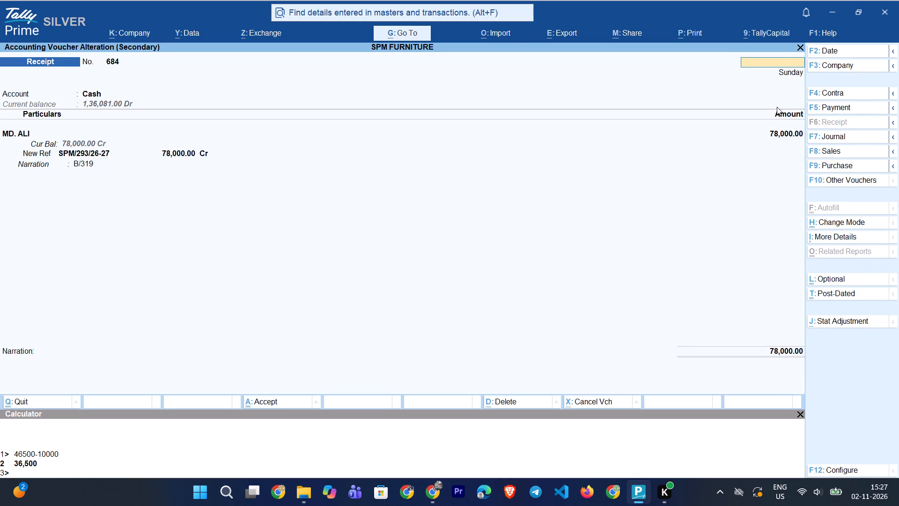
key("Escape")
key("Escape")
key("Up")
key("Return")
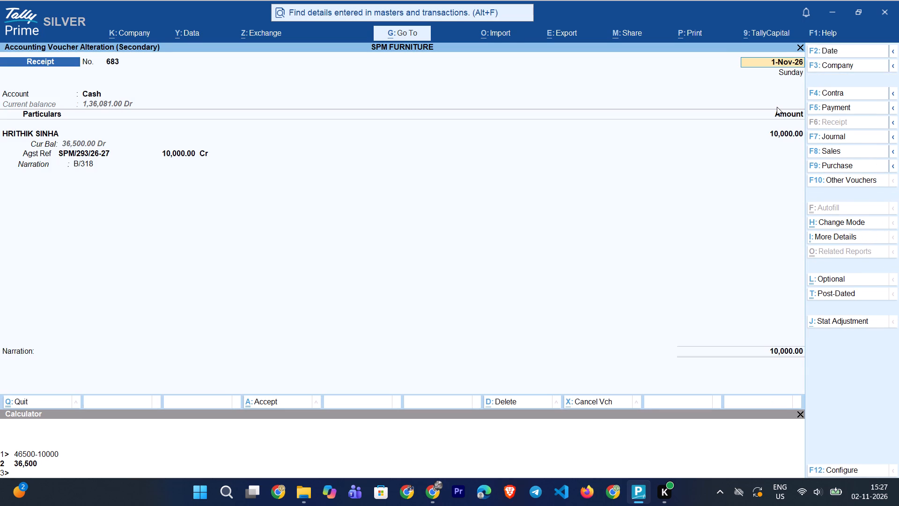
key("Escape")
key("Escape")
key("Escape")
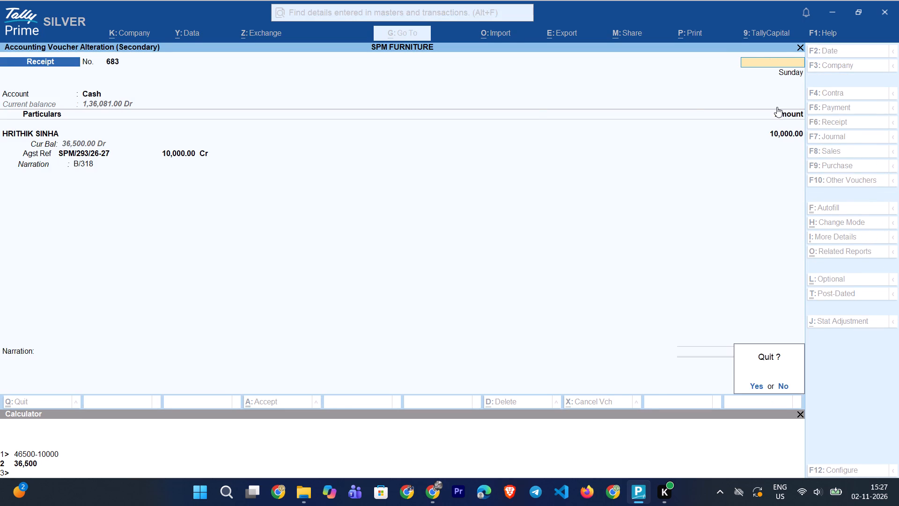
key("Up")
key("Return")
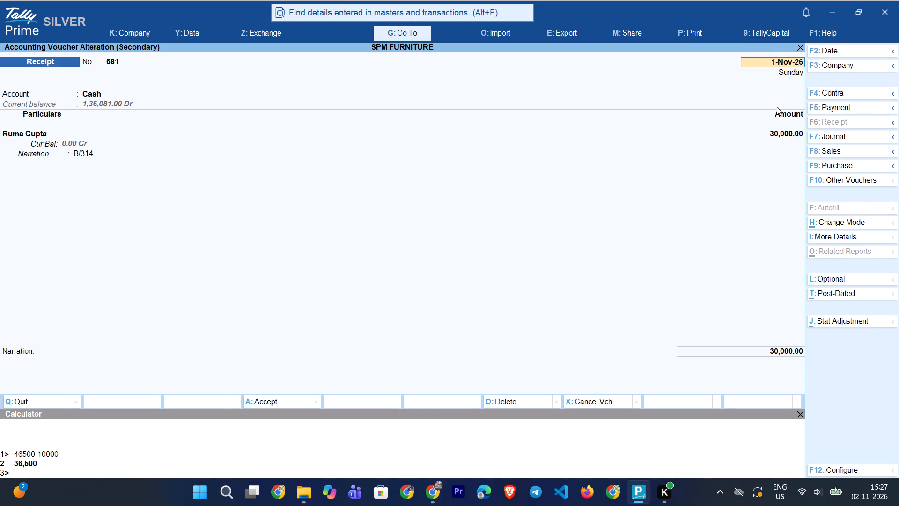
key("Return")
key("Return")
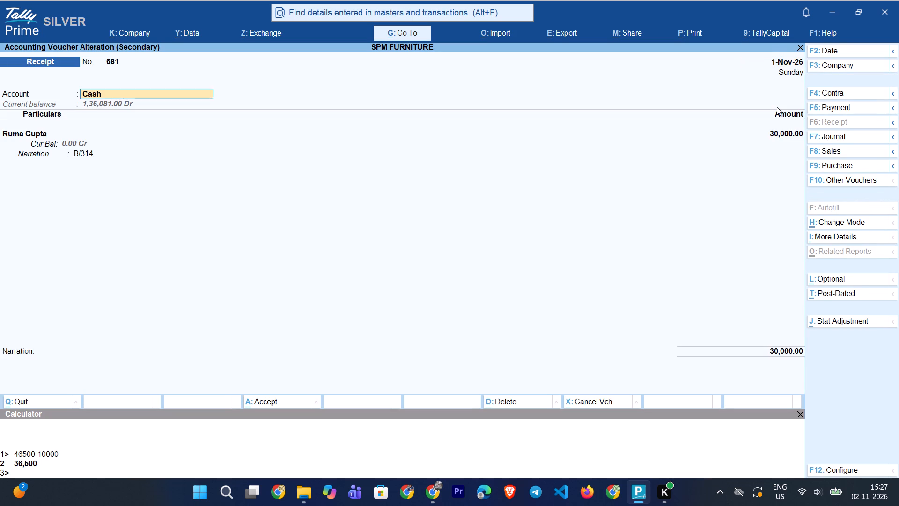
key("Return")
key("Return")
key("Return")
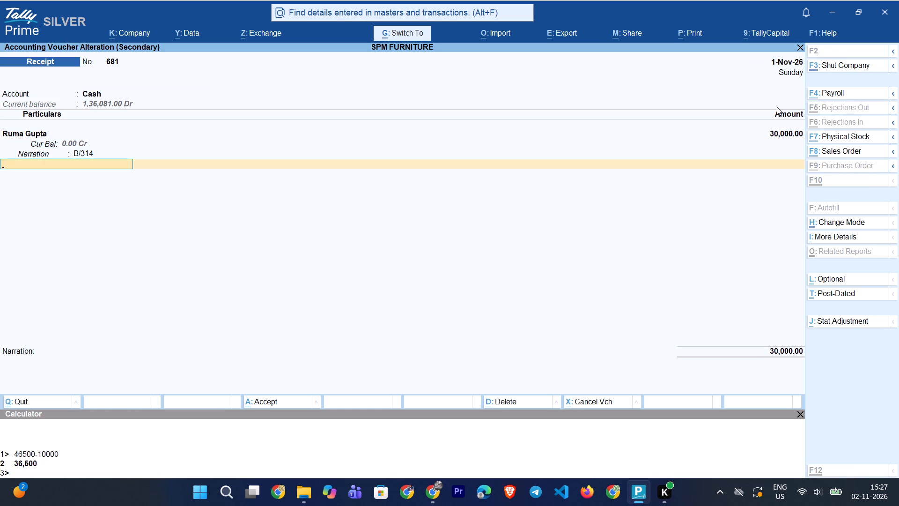
key("ctrl+a")
key("Down")
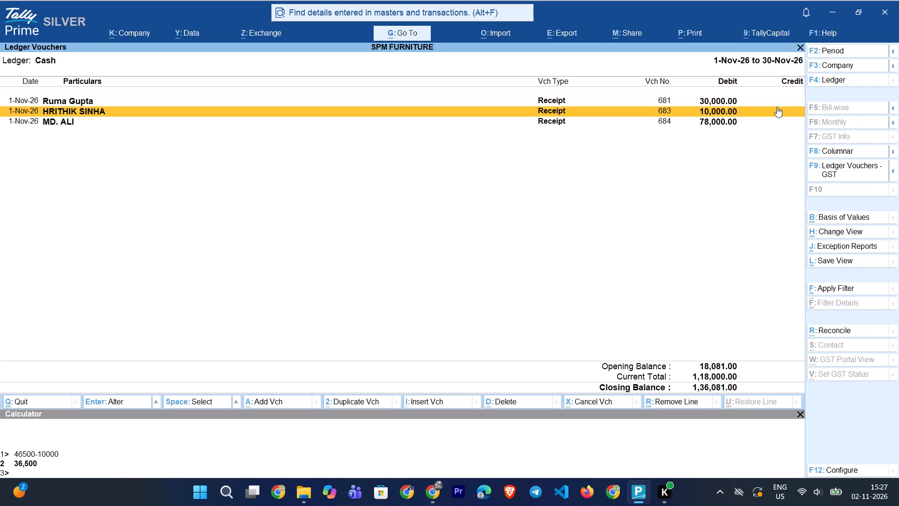
key("Return")
key("Escape")
key("Escape")
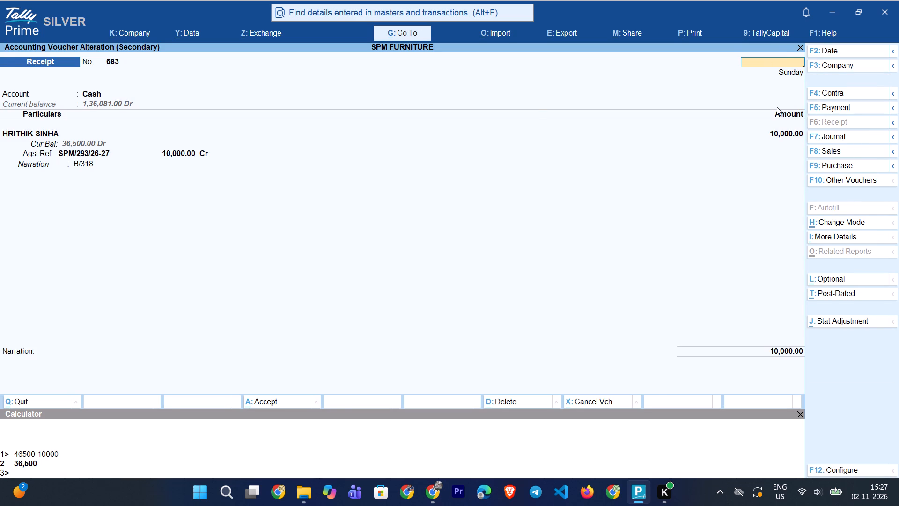
key("Escape")
Delete receipt vouchers 683 and 684 together from the Cash ledger.
key("space")
key("Down")
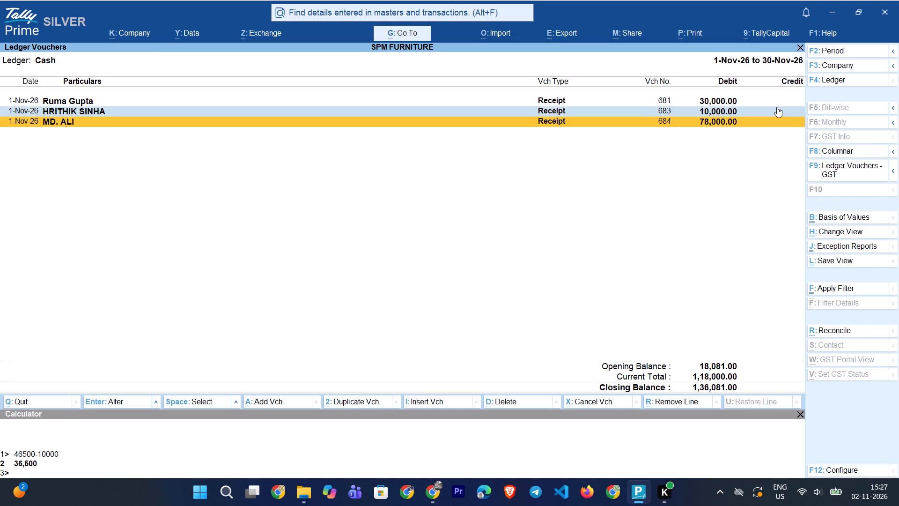
key("space")
key("alt+d")
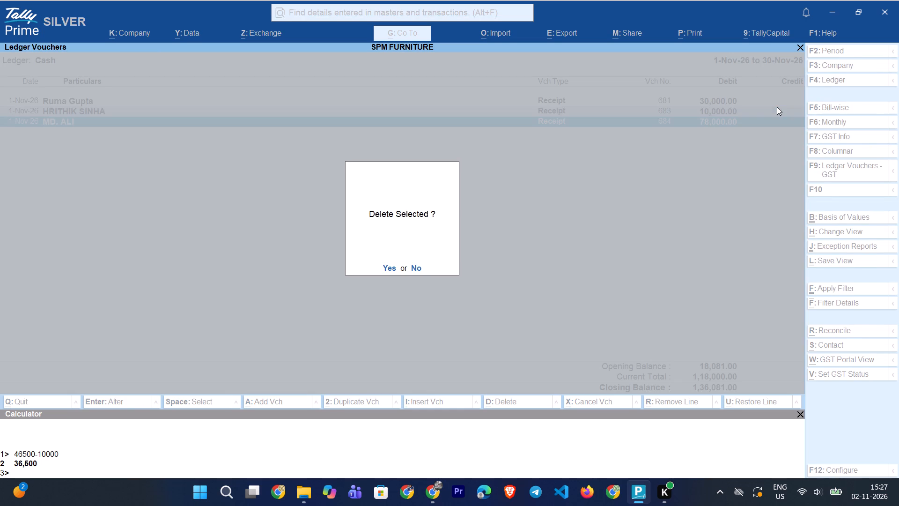
key("y")
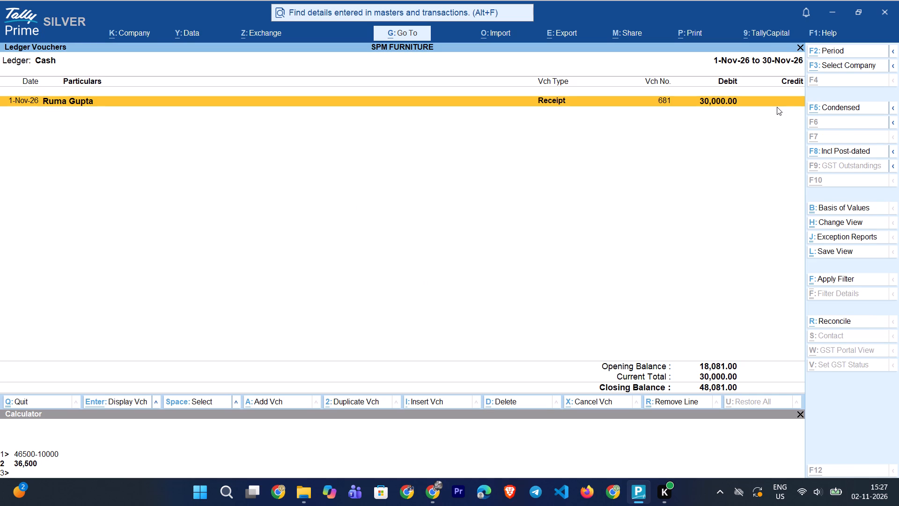
Add a new receipt voucher on the Cash account with Hrithik's customer ledger as the particular.
key("alt+a")
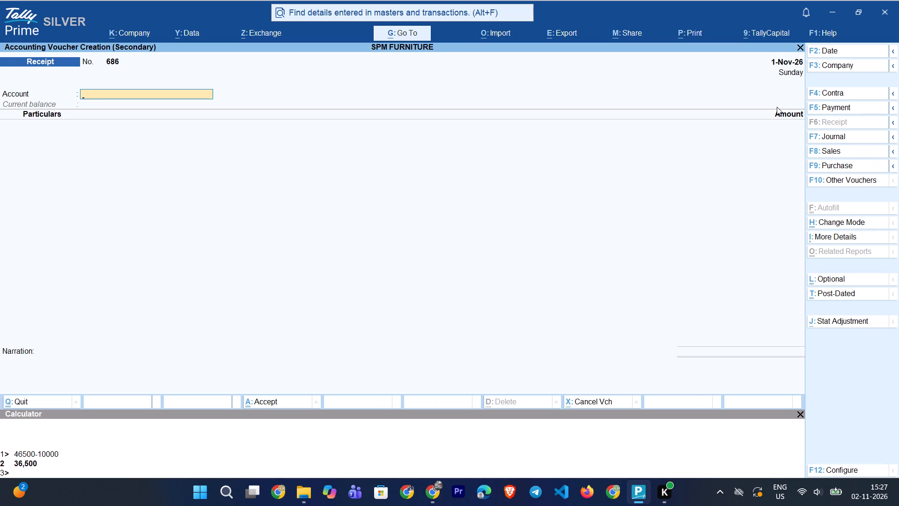
type("HA")
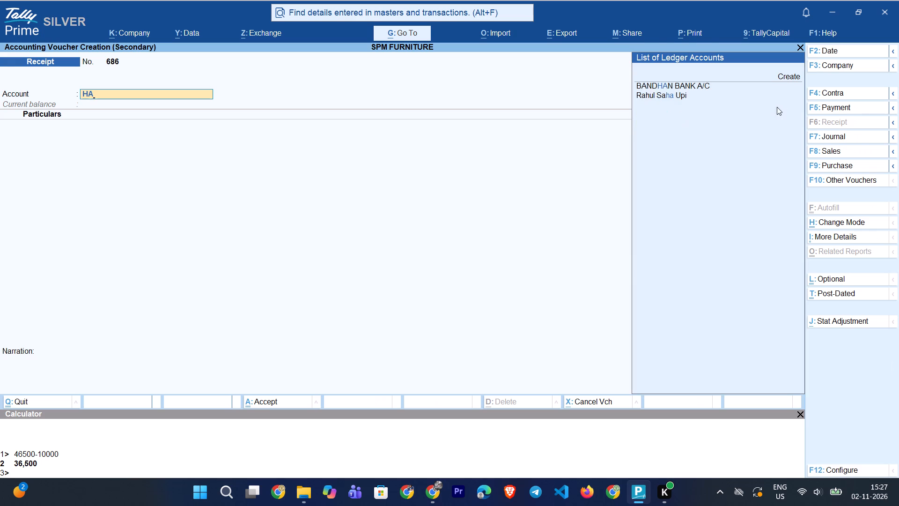
key("BackSpace")
type("RIT")
key("BackSpace")
key("BackSpace")
type("CAS")
key("Return")
type("HRI")
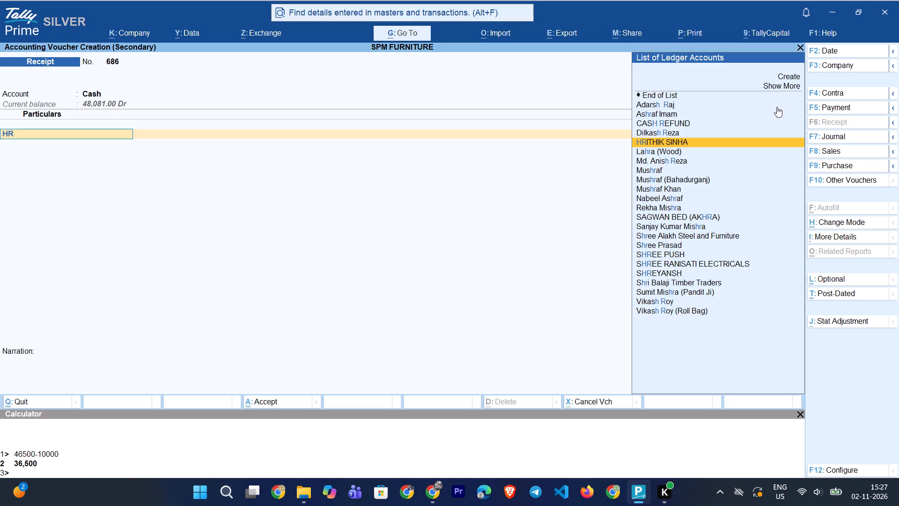
key("Return")
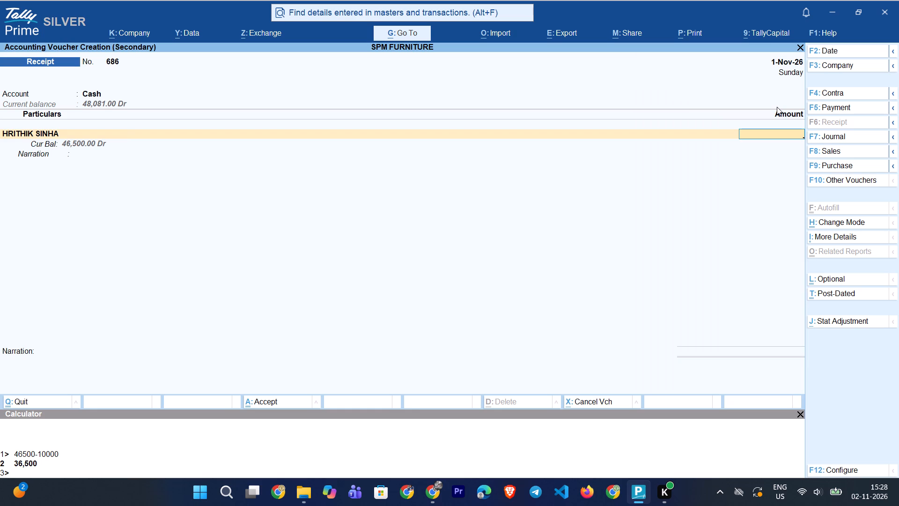
Enter 10,000 as Agst Ref SPM/293/26-27 with narration B/318 and save the receipt.
type("10000")
key("Return")
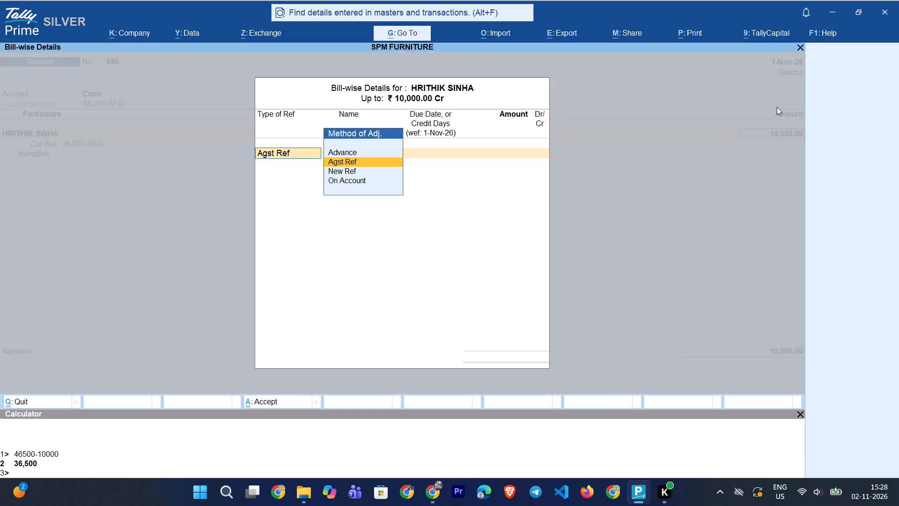
key("Return")
key("Return")
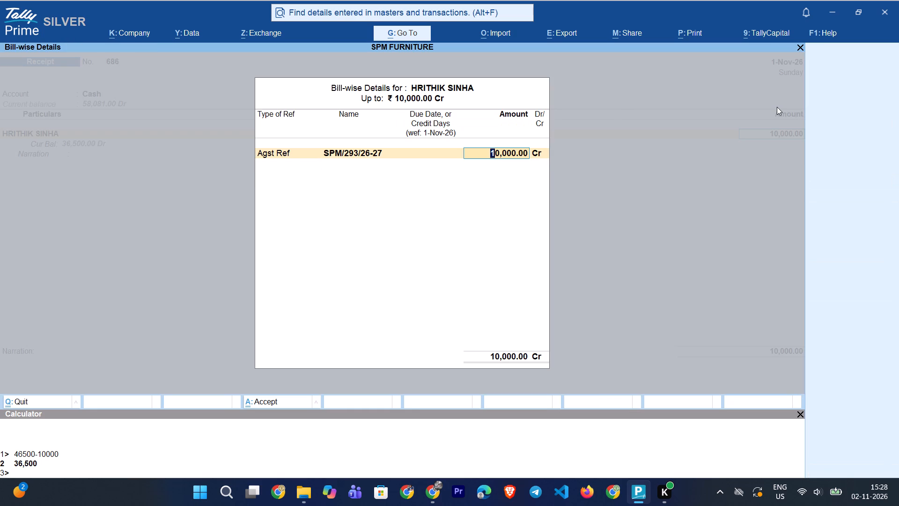
key("Return")
key("Return")
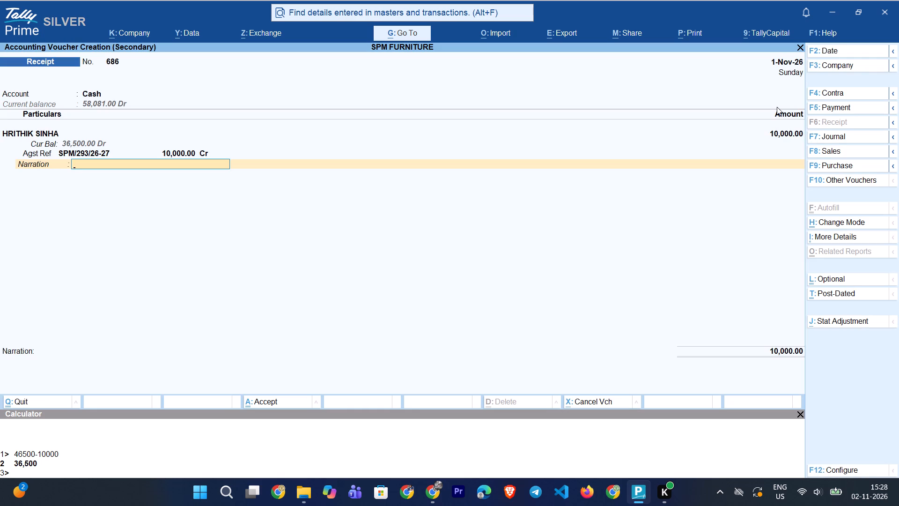
type("B/")
type("318")
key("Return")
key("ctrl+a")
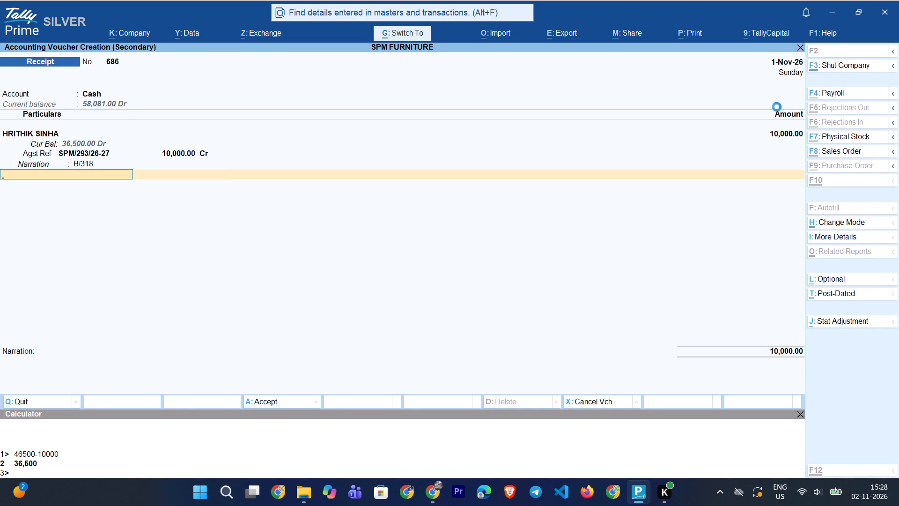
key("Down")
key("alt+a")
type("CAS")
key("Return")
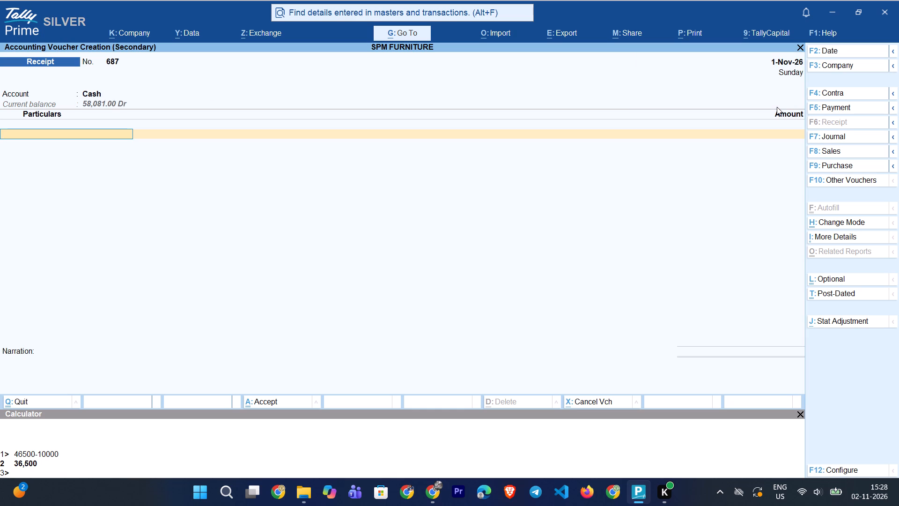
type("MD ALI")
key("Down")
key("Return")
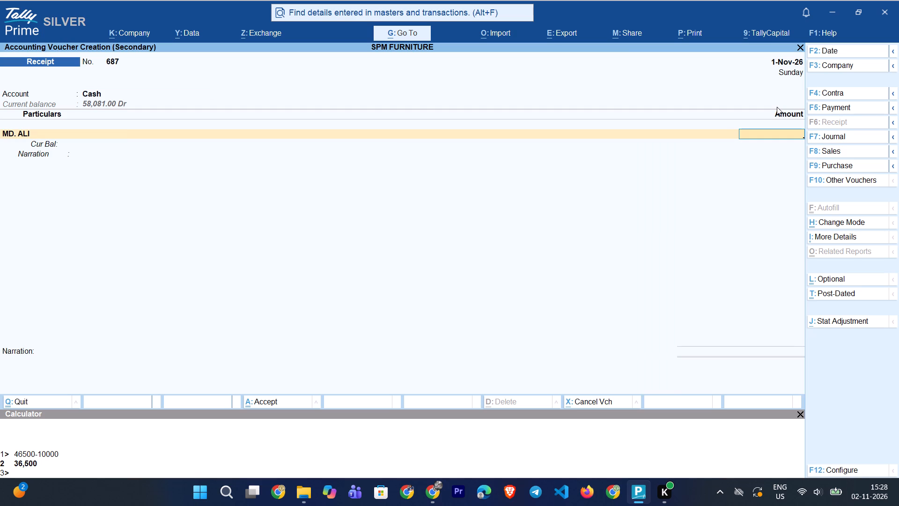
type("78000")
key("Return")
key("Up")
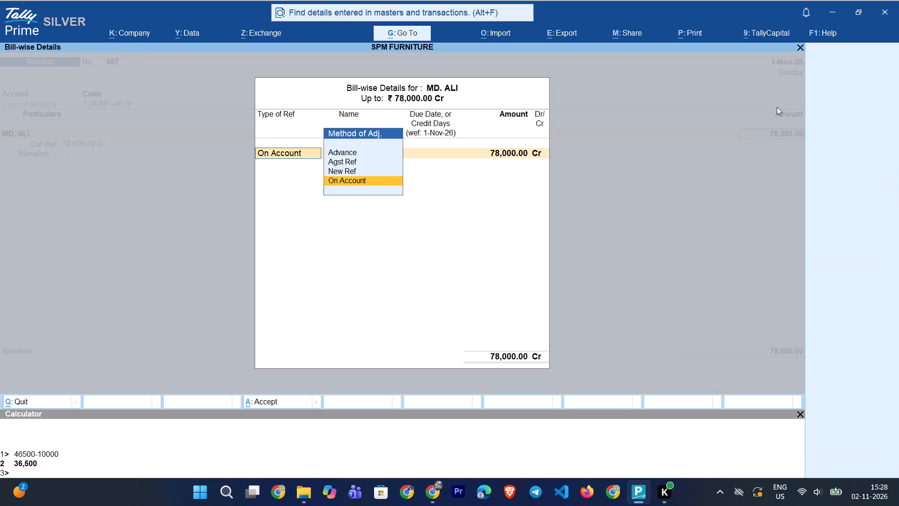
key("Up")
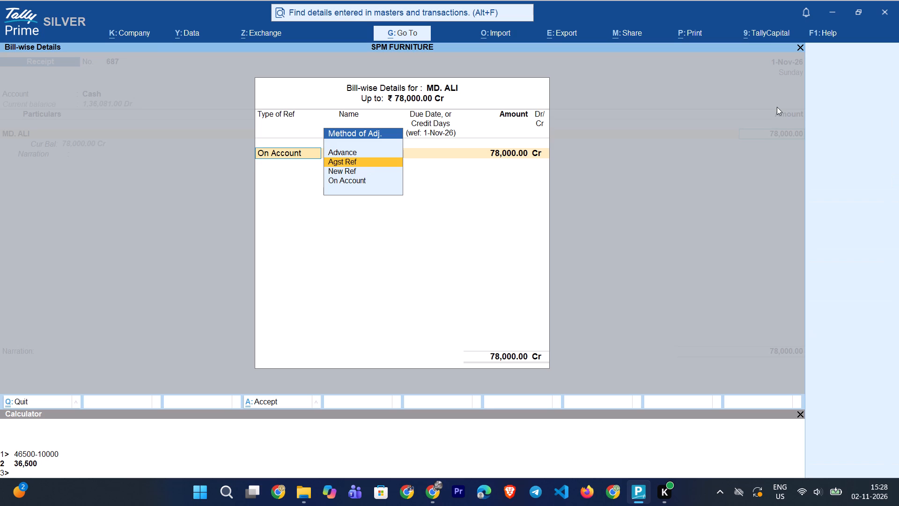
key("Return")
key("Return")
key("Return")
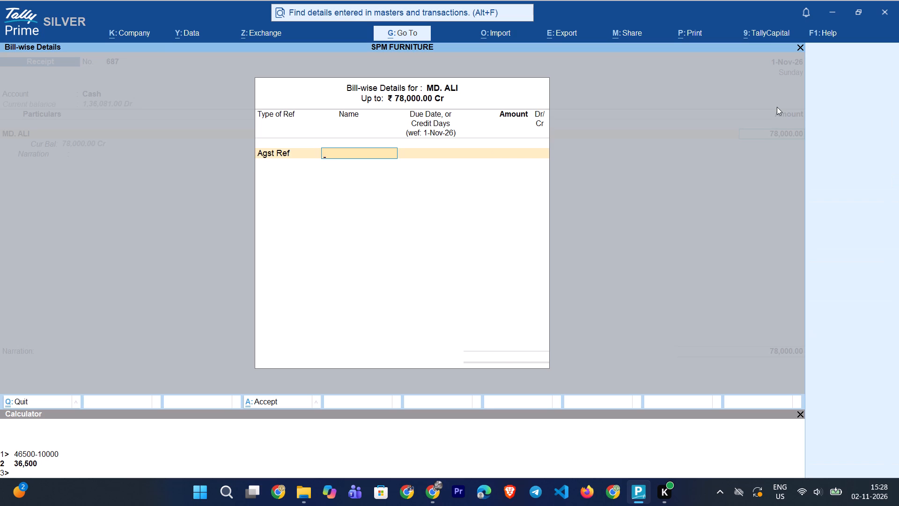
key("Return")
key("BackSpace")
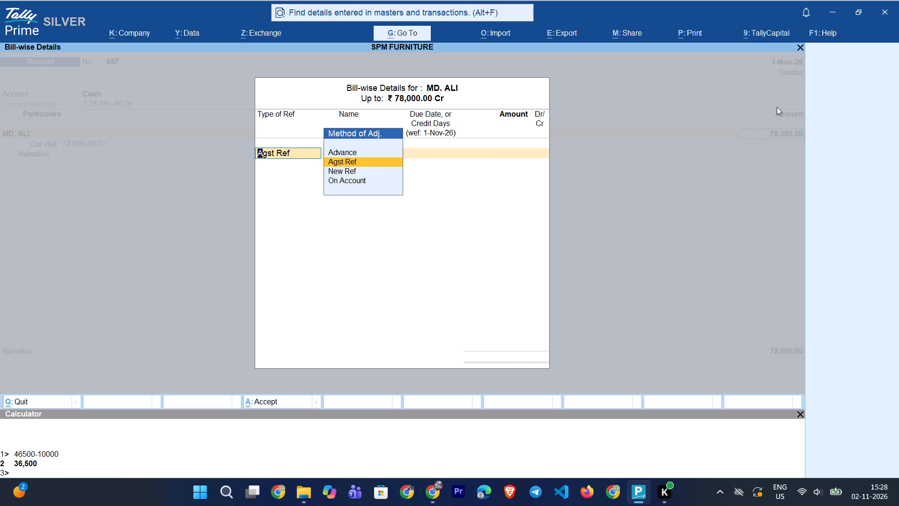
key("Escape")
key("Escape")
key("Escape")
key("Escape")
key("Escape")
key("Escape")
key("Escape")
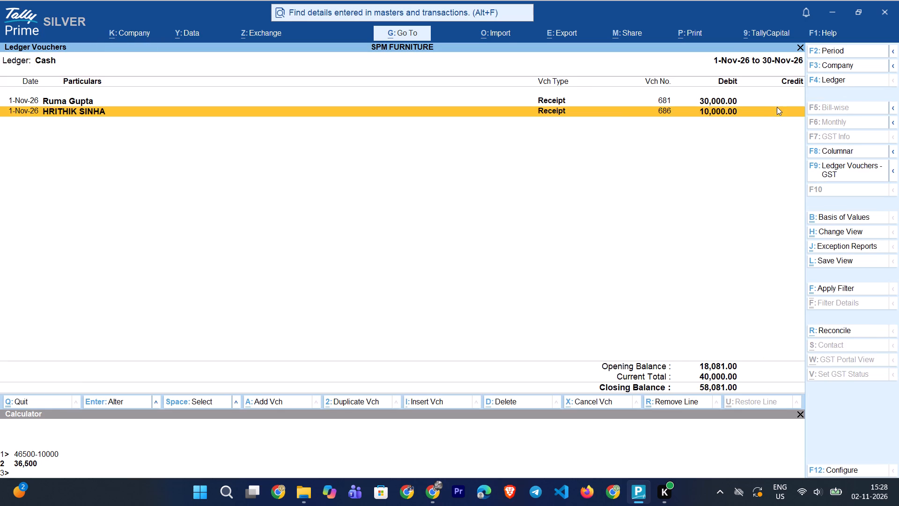
Leave the Cash ledger and open the November voucher list of the sales register.
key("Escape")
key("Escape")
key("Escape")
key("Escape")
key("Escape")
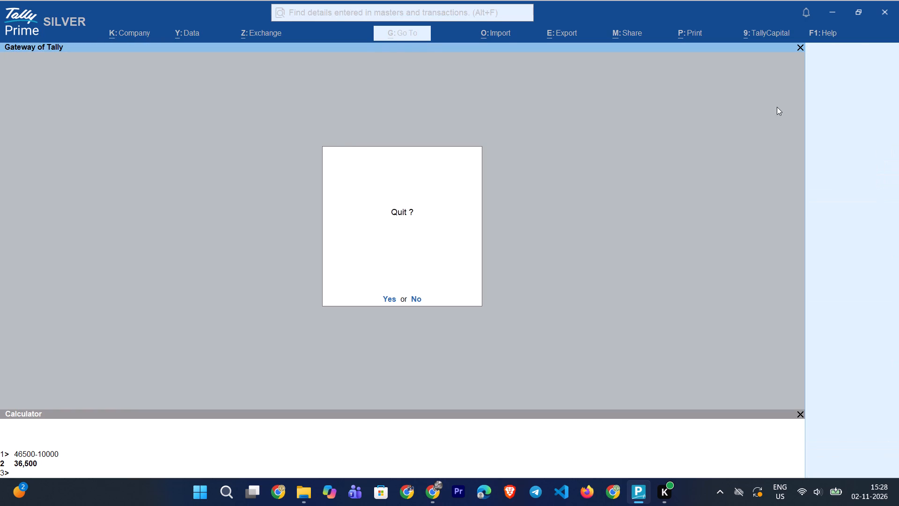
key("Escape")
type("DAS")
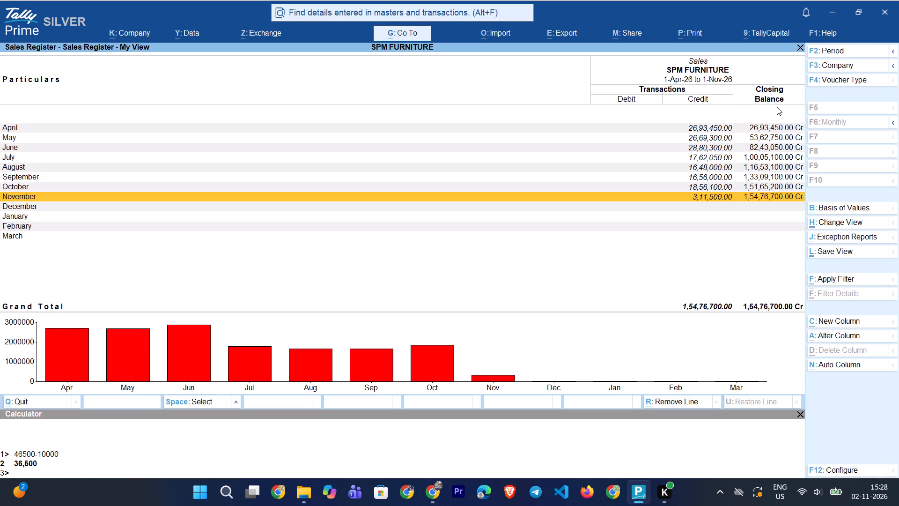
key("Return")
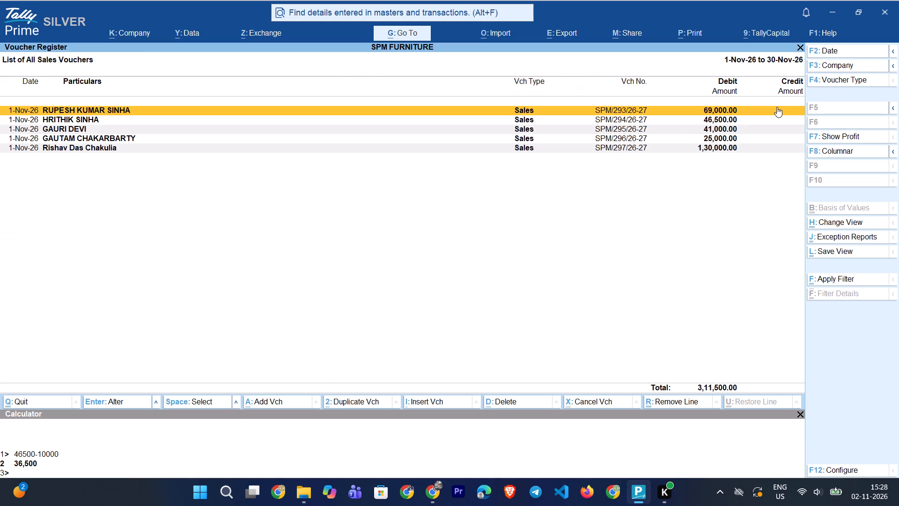
Switch the November voucher register to the Sales Order voucher type.
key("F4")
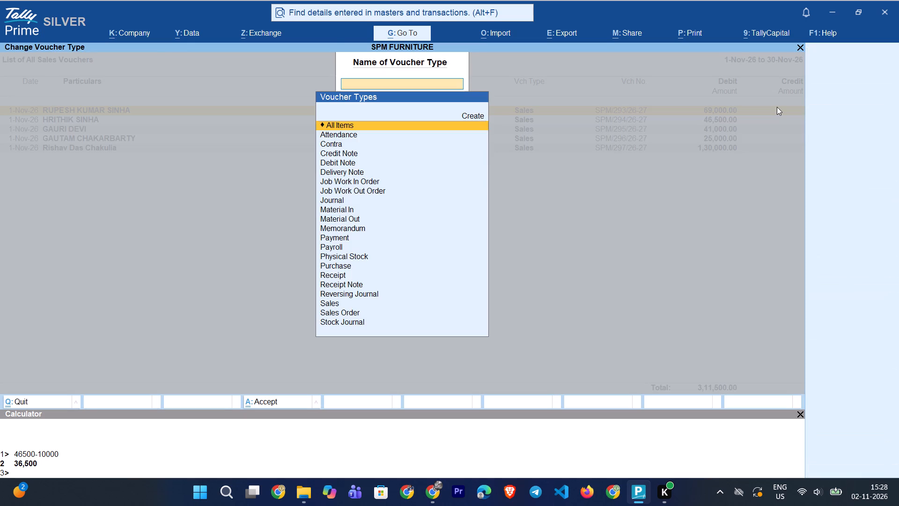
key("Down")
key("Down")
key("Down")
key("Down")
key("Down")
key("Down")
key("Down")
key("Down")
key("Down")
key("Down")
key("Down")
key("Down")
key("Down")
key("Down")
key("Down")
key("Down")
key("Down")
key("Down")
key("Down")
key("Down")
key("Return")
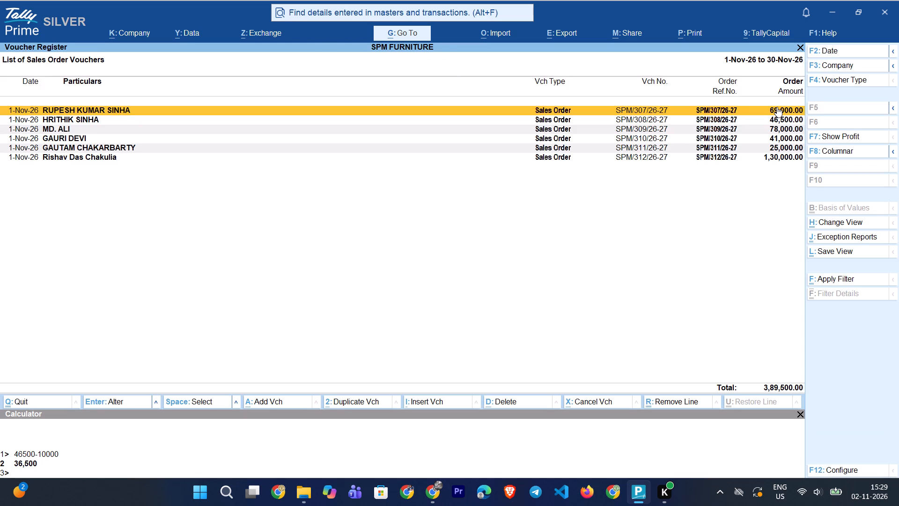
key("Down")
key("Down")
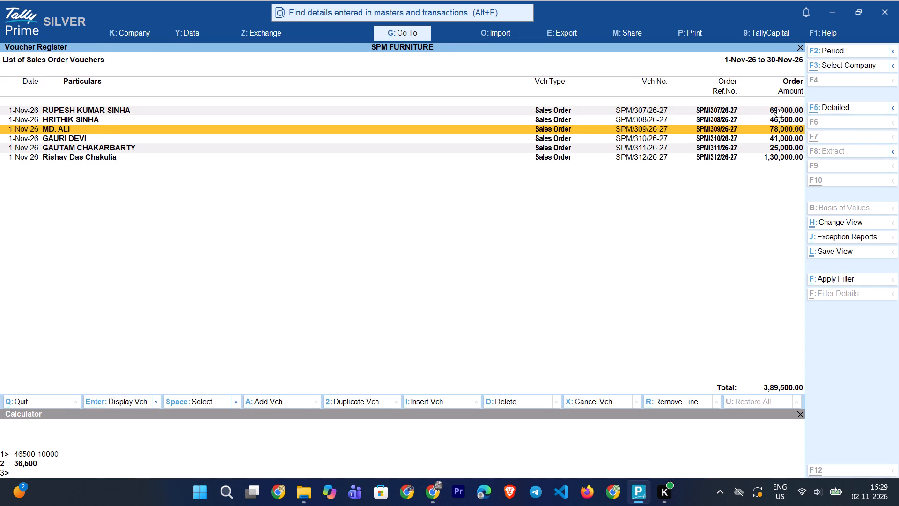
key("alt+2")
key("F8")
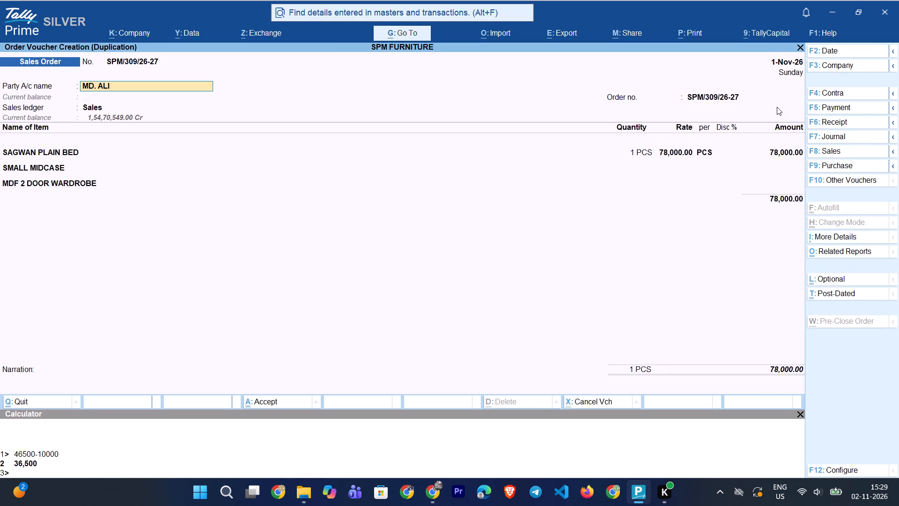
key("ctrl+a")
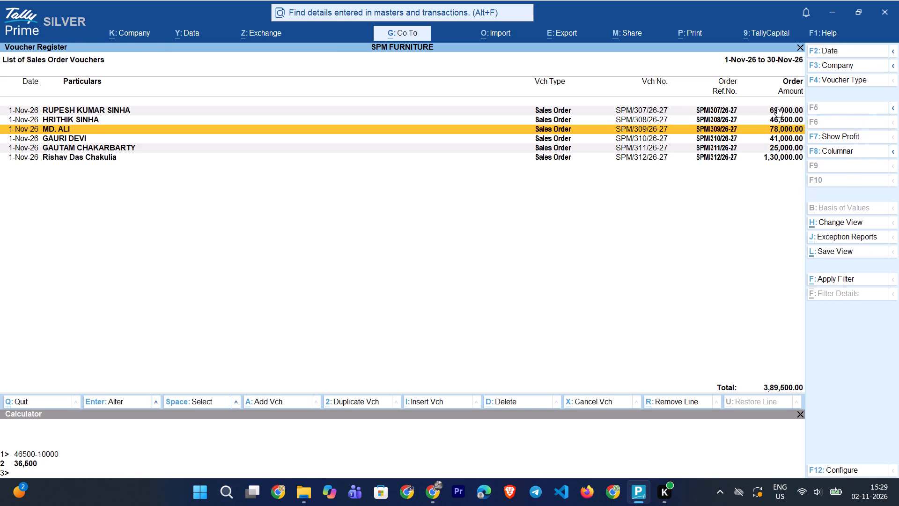
Check the November sales order and sales voucher lists for Ali's entry.
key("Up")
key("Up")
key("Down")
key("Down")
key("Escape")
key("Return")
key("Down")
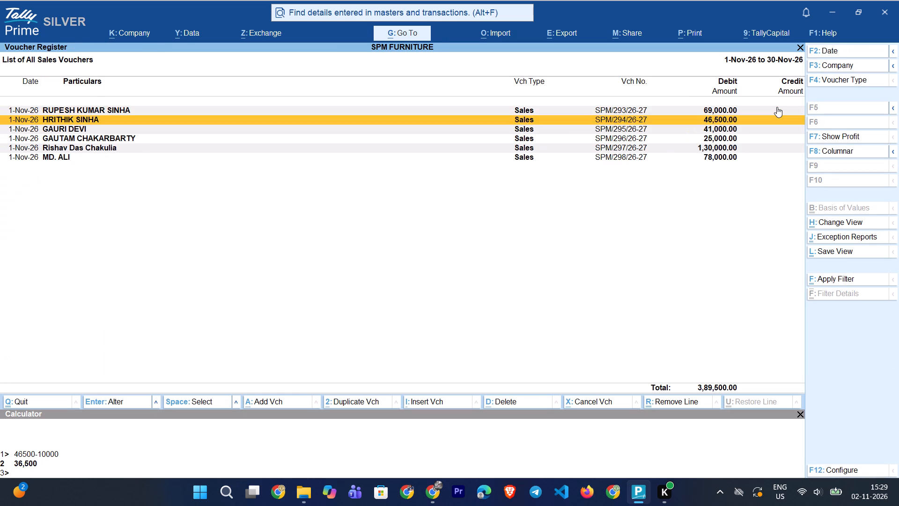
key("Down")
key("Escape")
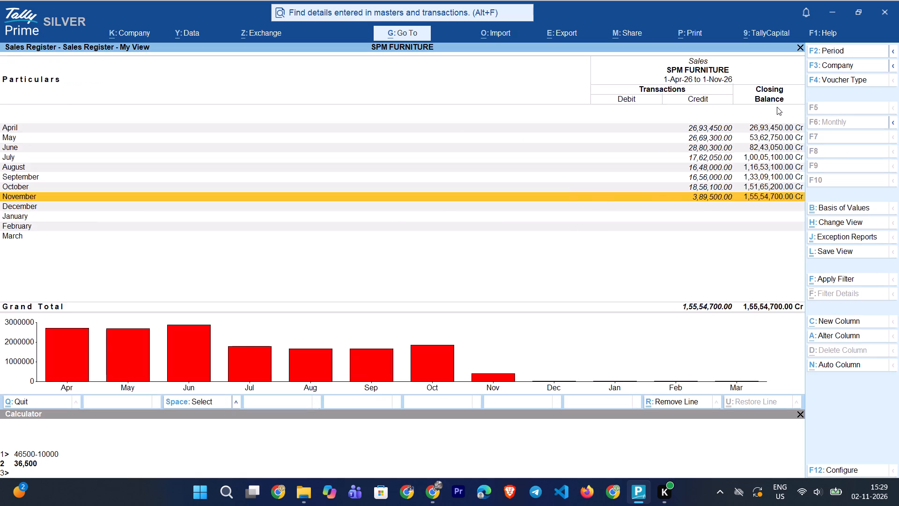
Open the Cash ledger's November vouchers.
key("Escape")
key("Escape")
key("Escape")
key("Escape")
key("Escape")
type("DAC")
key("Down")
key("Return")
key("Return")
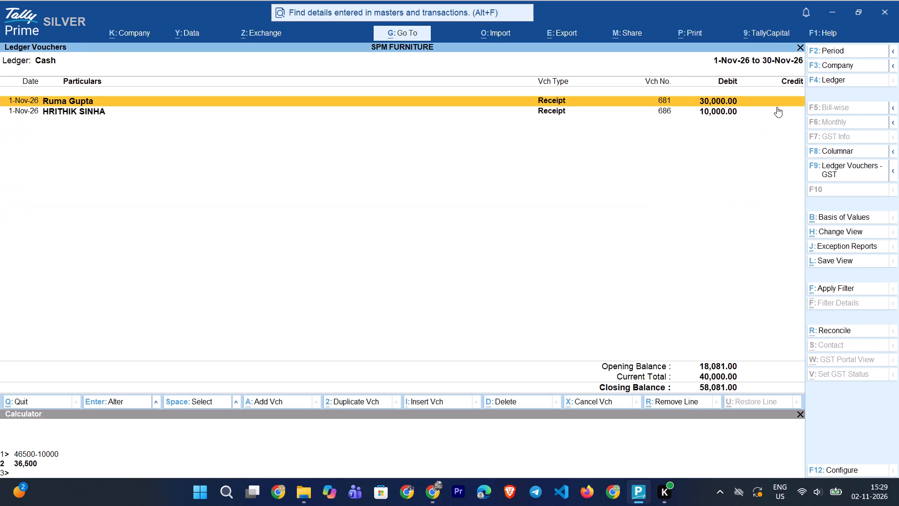
Add a new receipt voucher on the Cash account with Ali's customer ledger as the particular.
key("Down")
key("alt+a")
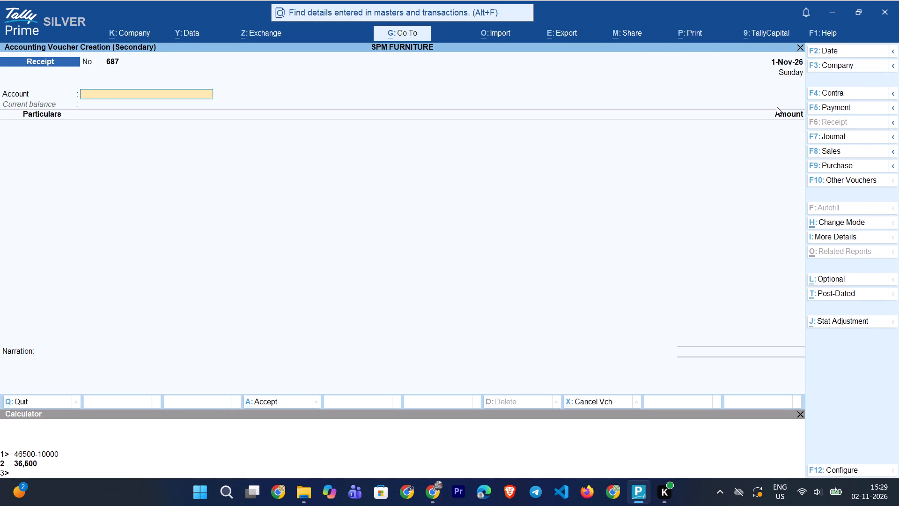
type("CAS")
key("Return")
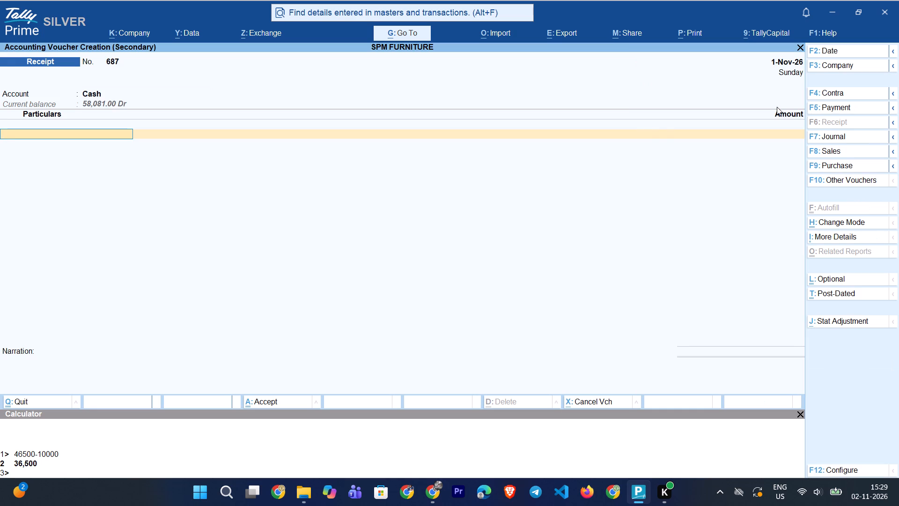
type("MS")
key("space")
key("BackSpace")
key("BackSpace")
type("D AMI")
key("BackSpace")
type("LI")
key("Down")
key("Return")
Set the receipt amount to 78,000 and allocate it as Agst Ref SPM/293/26-27.
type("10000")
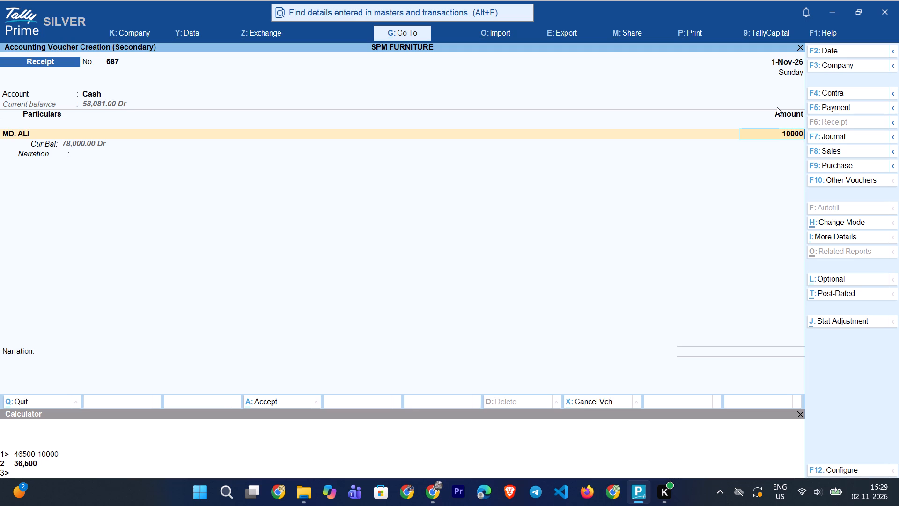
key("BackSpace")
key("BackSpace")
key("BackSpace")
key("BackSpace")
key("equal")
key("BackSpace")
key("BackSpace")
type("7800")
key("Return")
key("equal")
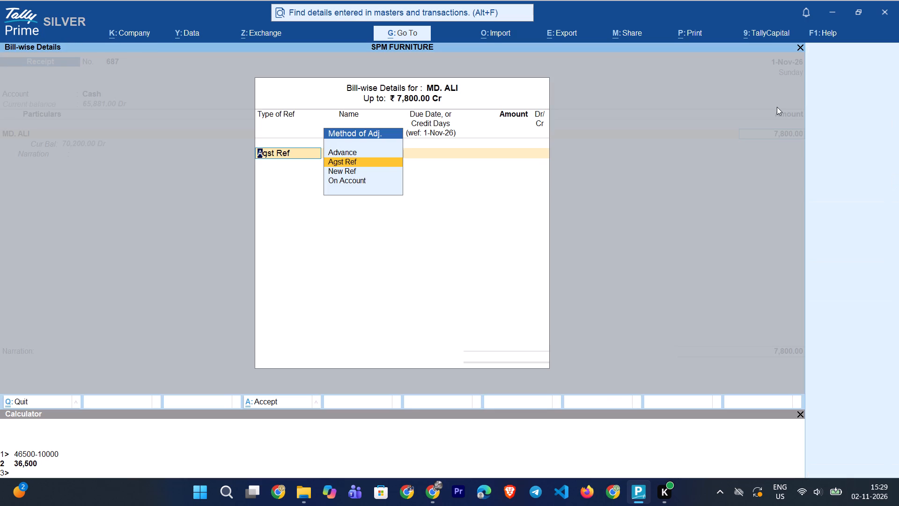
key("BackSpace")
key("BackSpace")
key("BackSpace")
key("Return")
type("78000")
key("Return")
key("Return")
key("Return")
key("Return")
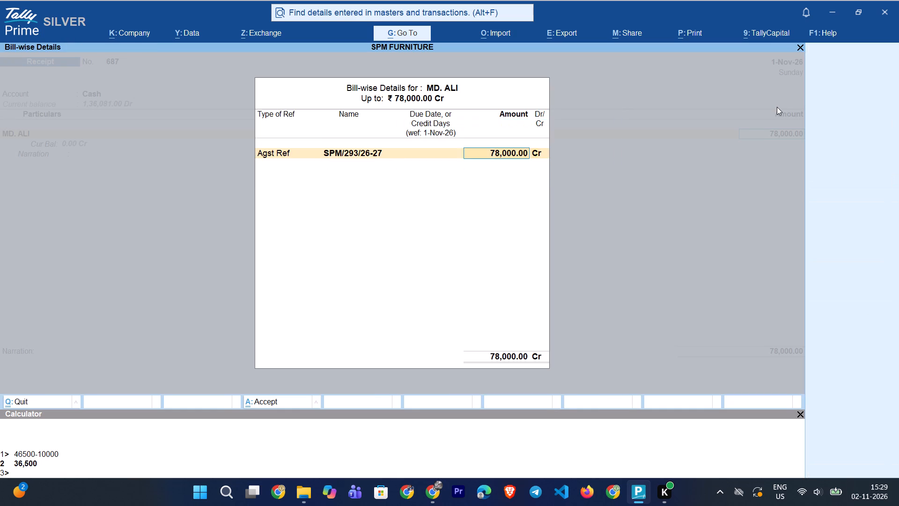
key("Return")
Enter B/319 as the ledger narration and save the receipt.
type("B8")
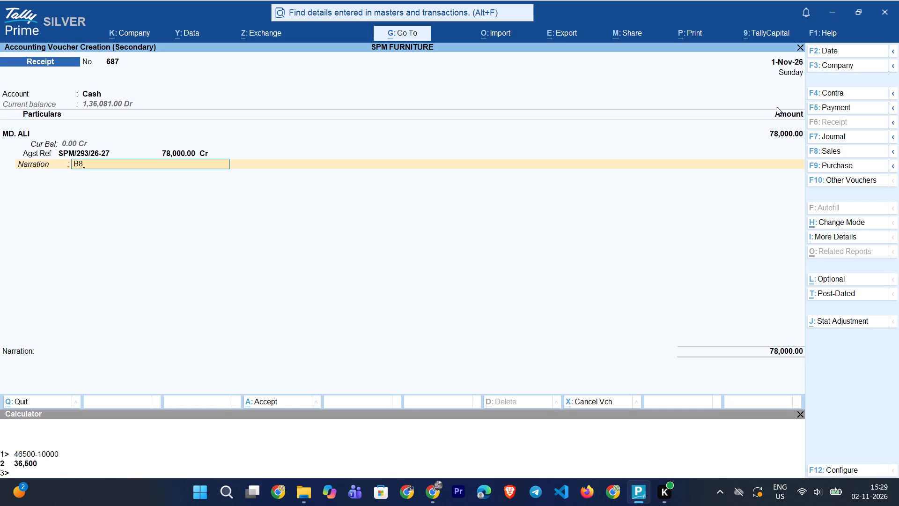
type("319")
key("BackSpace")
key("BackSpace")
key("BackSpace")
key("BackSpace")
type("/319")
key("Return")
key("ctrl+a")
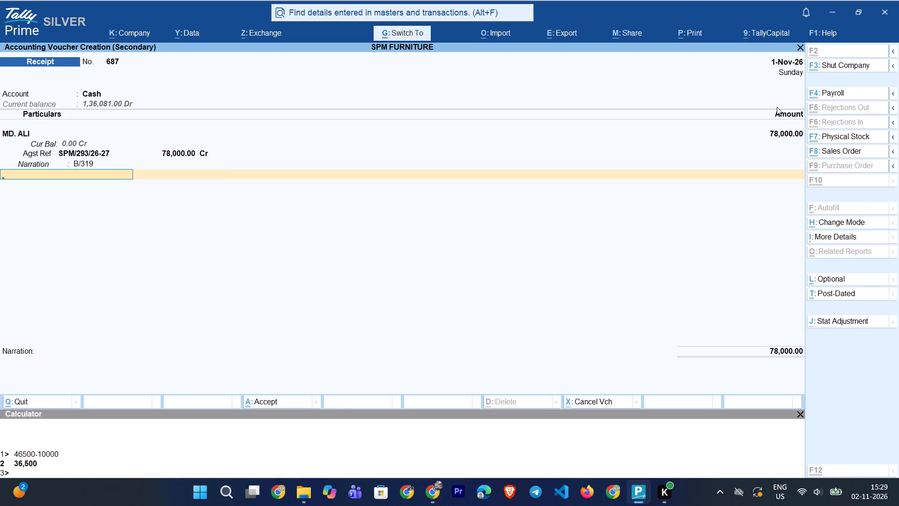
Examine the bill reference details of receipt voucher 687 in the November Cash ledger.
key("Down")
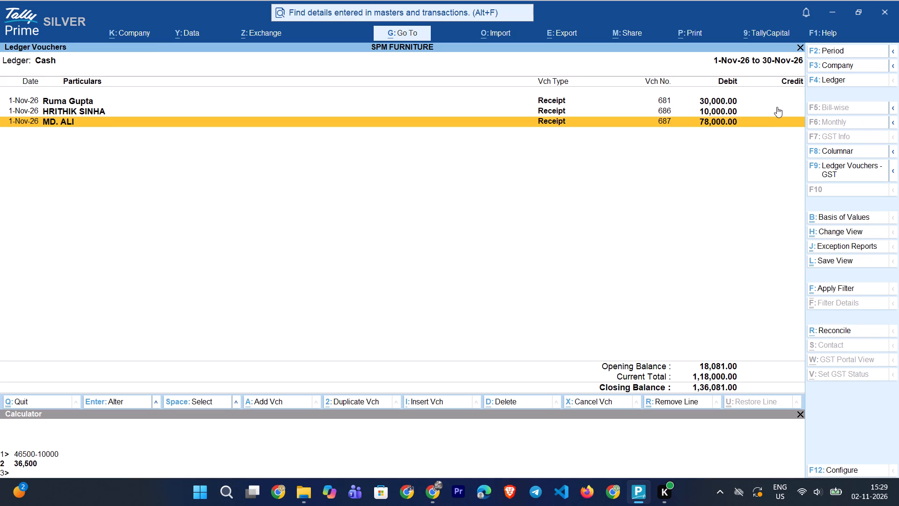
key("Return")
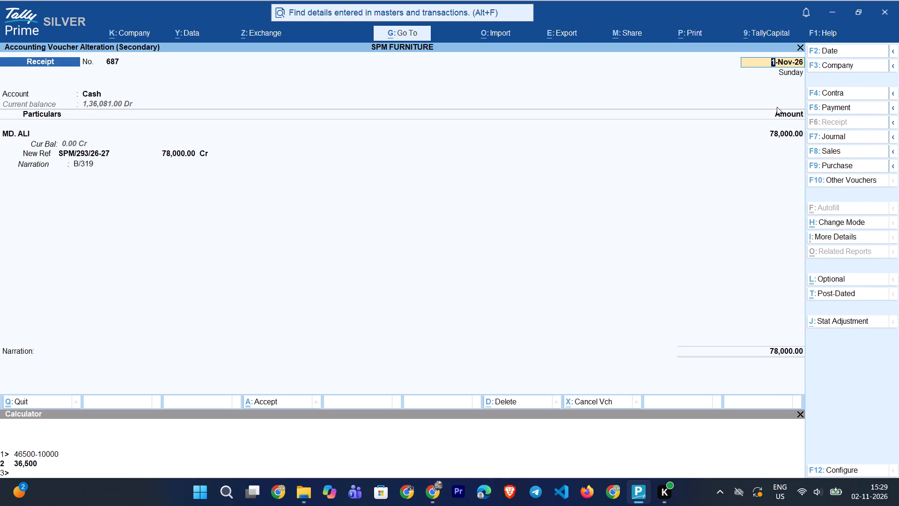
key("Escape")
key("Escape")
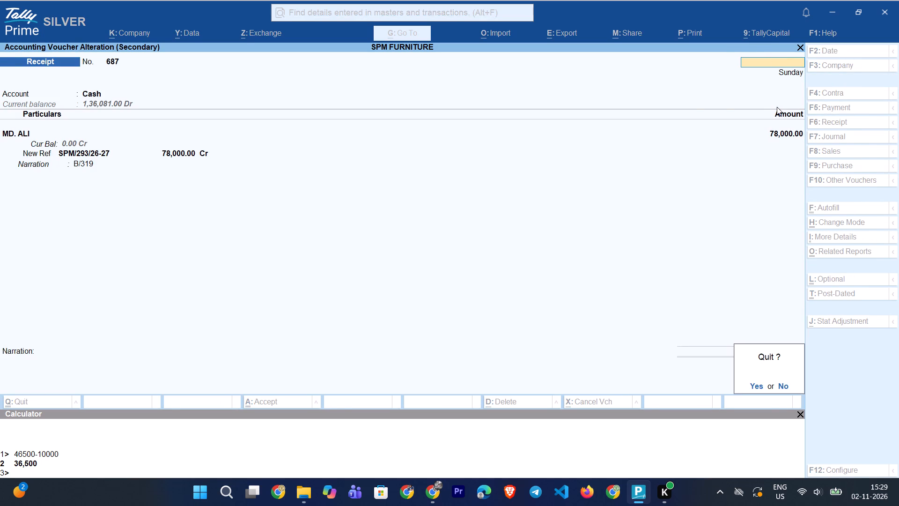
key("Escape")
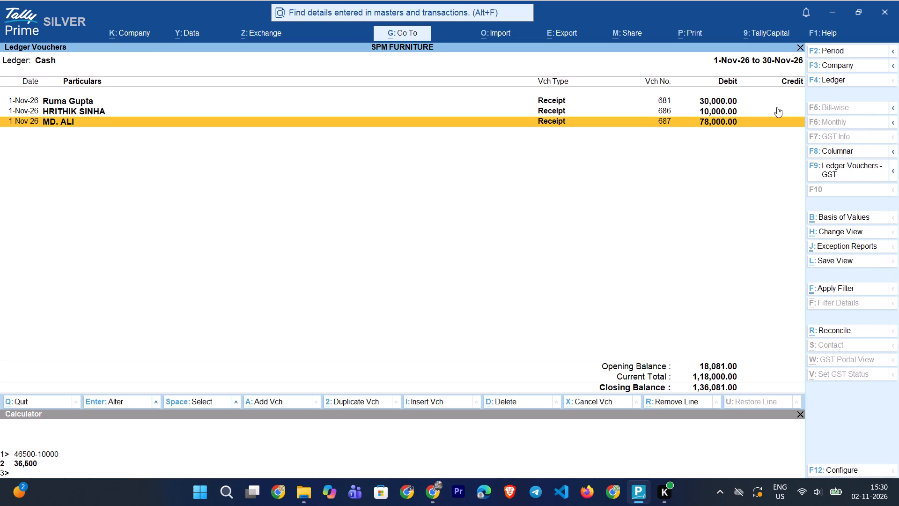
Examine the bill reference and narration of receipt voucher 590 in the October Cash ledger.
key("Escape")
key("Up")
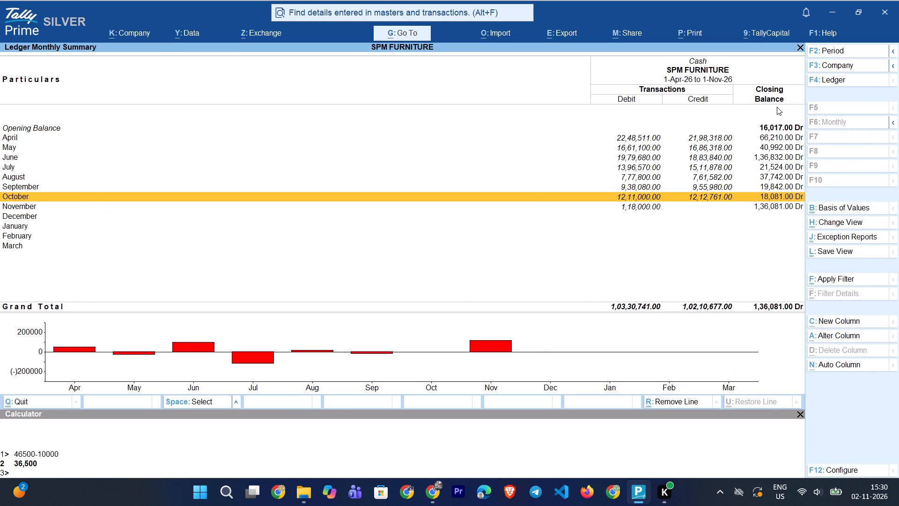
key("Return")
key("Down")
key("Down")
key("Return")
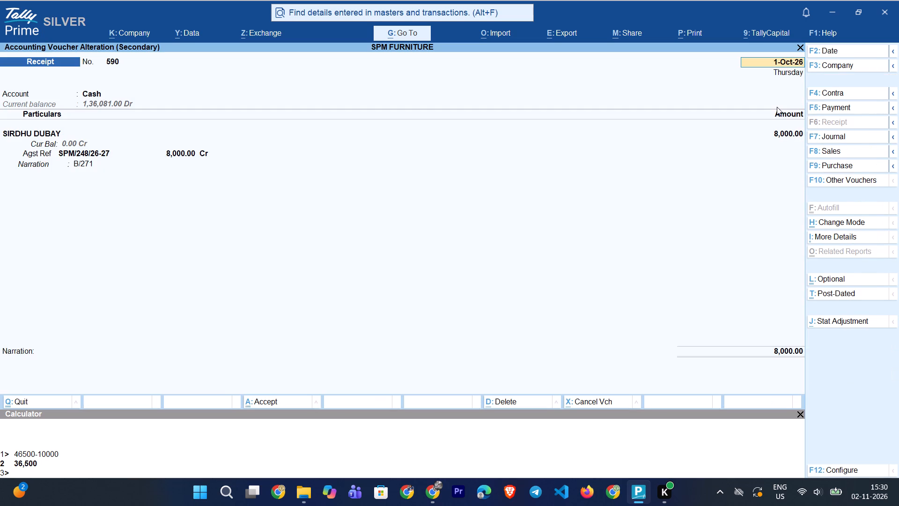
key("Escape")
key("Escape")
key("Escape")
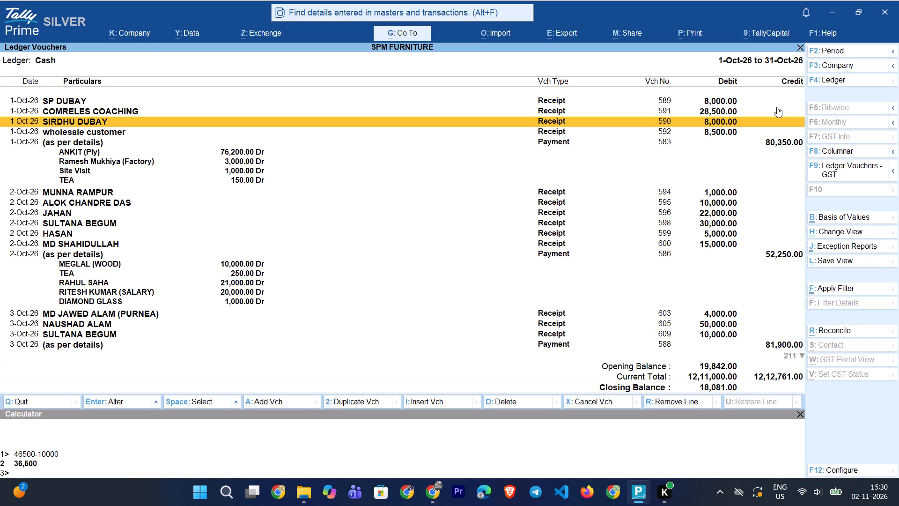
Examine the bill references and narrations of the 2 October receipt vouchers 596, 598 and 599.
key("Down")
key("Down")
key("Down")
key("Down")
key("Down")
key("Down")
key("Down")
key("Down")
key("Down")
key("Down")
key("Down")
key("Down")
key("Down")
key("Down")
key("Down")
key("Down")
key("Down")
key("Up")
key("Up")
key("Up")
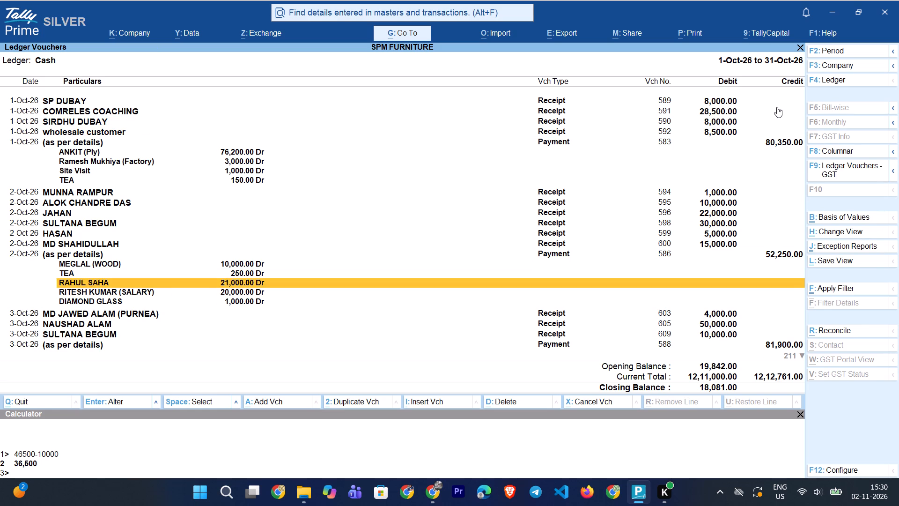
key("Up")
key("Up")
key("Up")
key("Up")
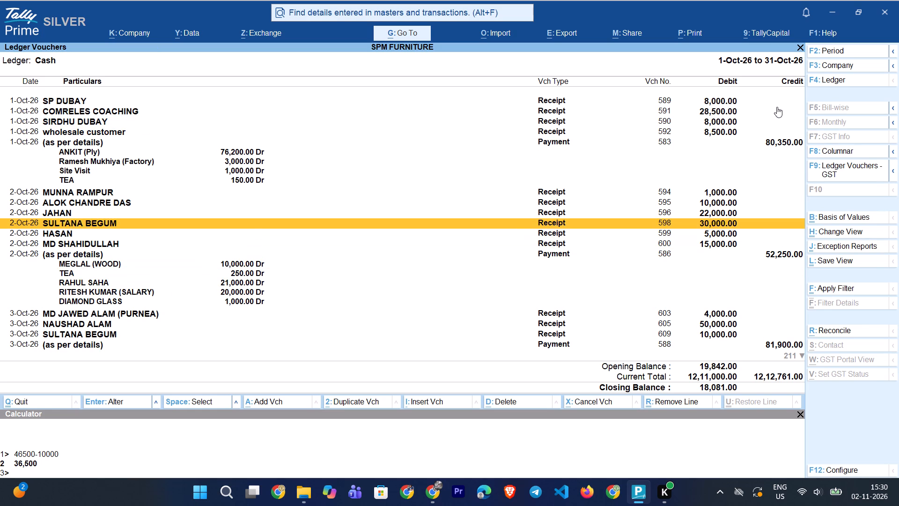
key("Up")
key("Return")
key("Escape")
key("Escape")
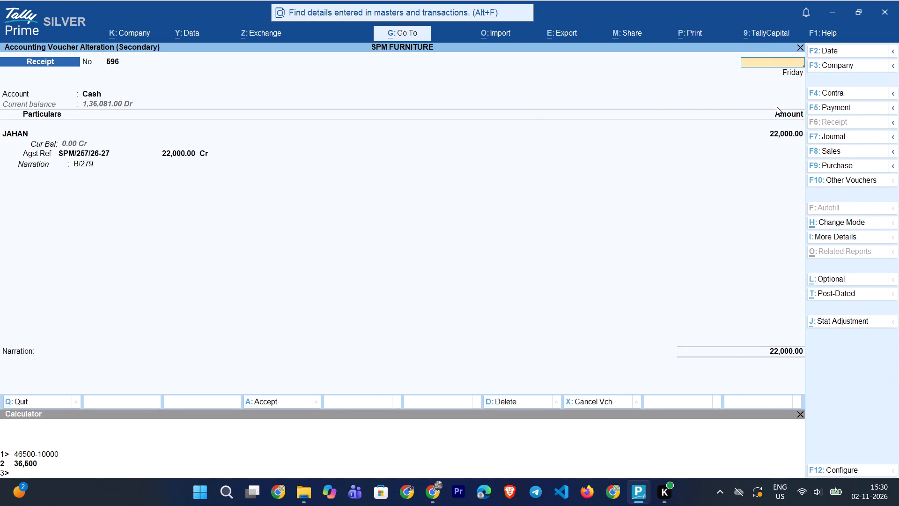
key("Escape")
key("Down")
key("Return")
key("Escape")
key("Escape")
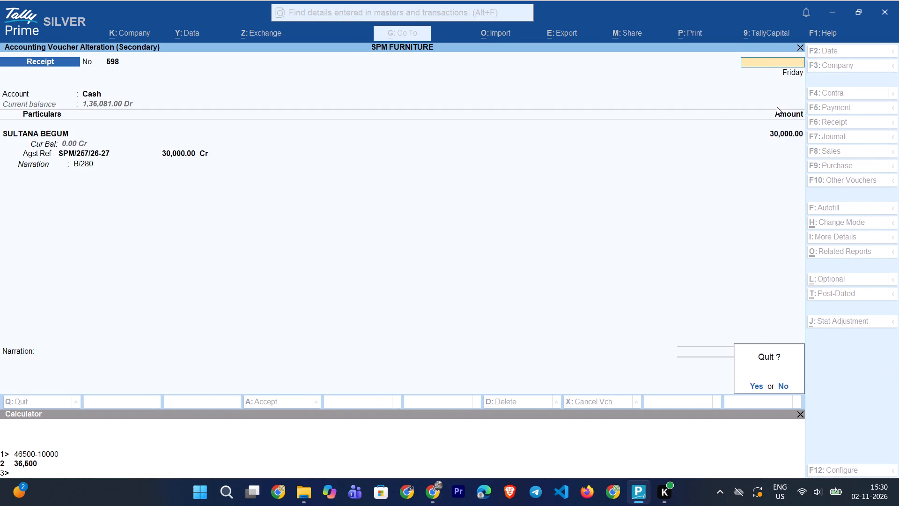
key("Escape")
key("Down")
key("Return")
key("Escape")
key("Escape")
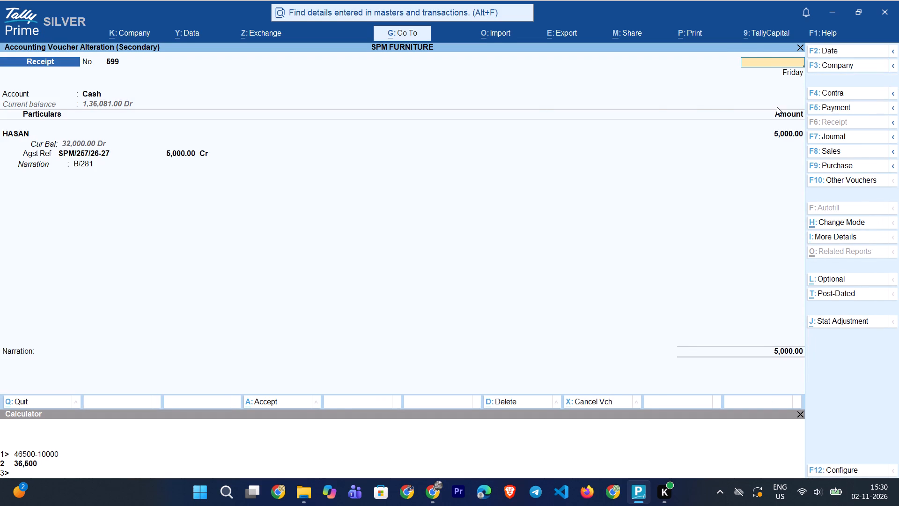
key("Escape")
key("Escape")
key("Down")
key("Return")
key("Down")
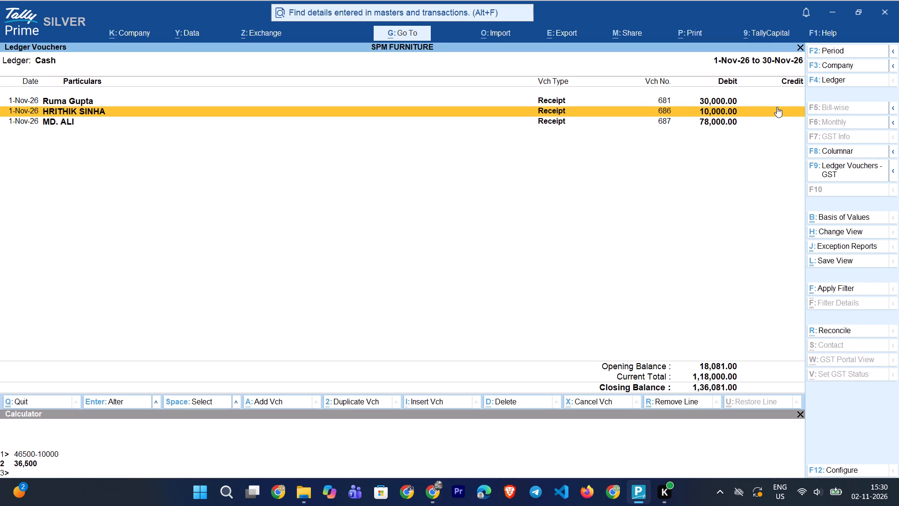
key("Down")
key("Down")
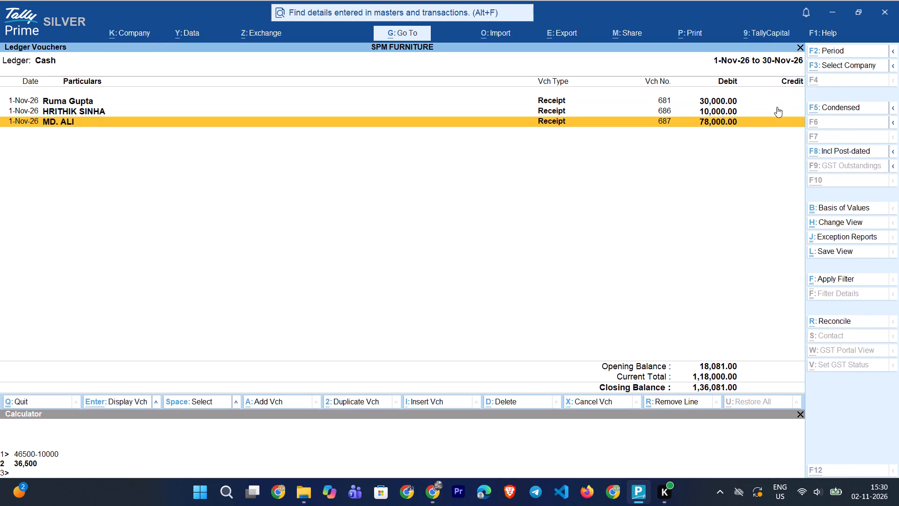
key("alt+2")
key("Return")
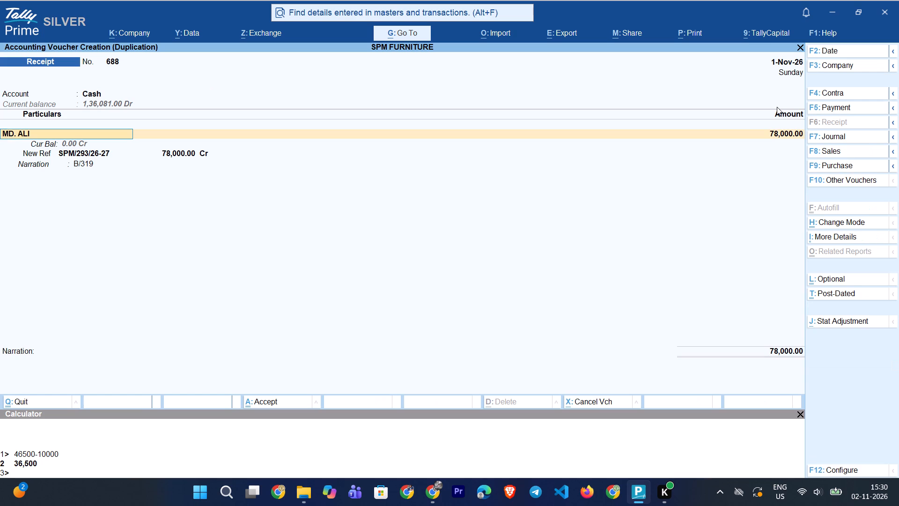
type("HAUTA")
key("BackSpace")
key("BackSpace")
key("BackSpace")
key("BackSpace")
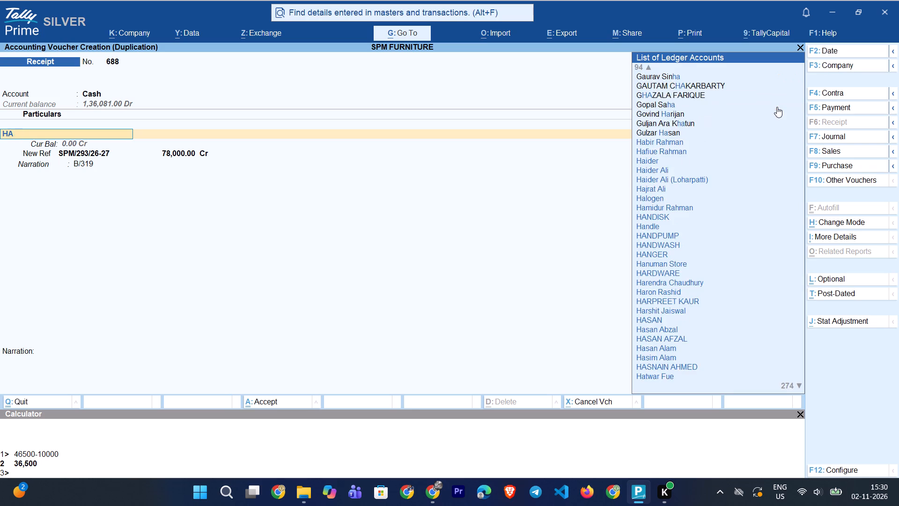
key("BackSpace")
type("GAUTA")
key("Down")
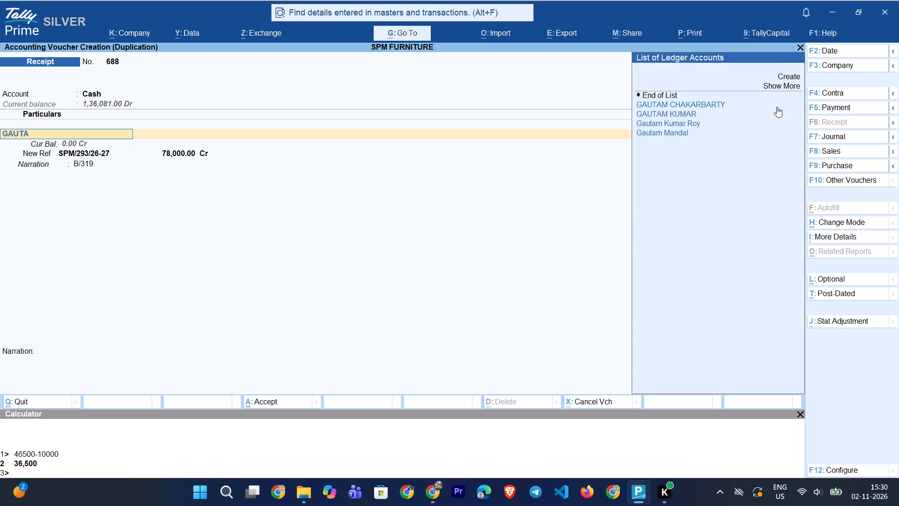
key("Return")
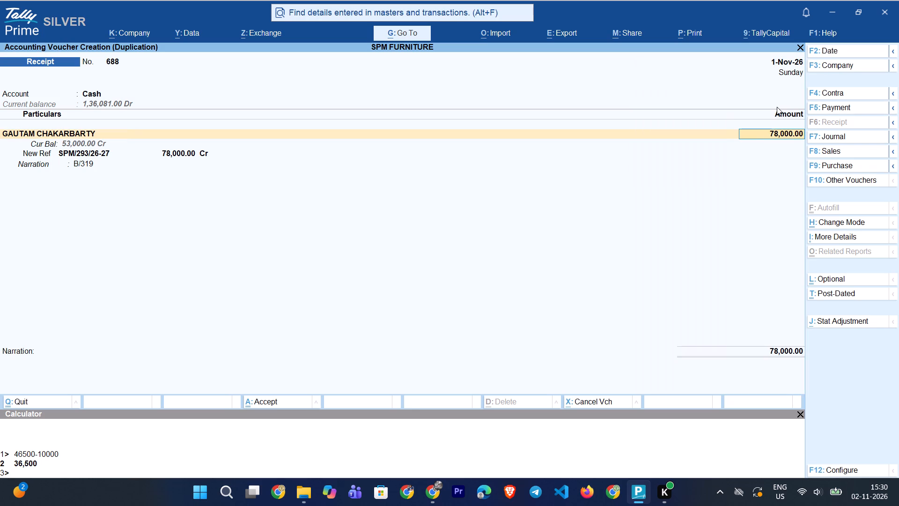
Set the receipt amount to 15,000 and allocate it to New Ref SPM/293/26-27.
type("15000")
key("Return")
key("Return")
key("Return")
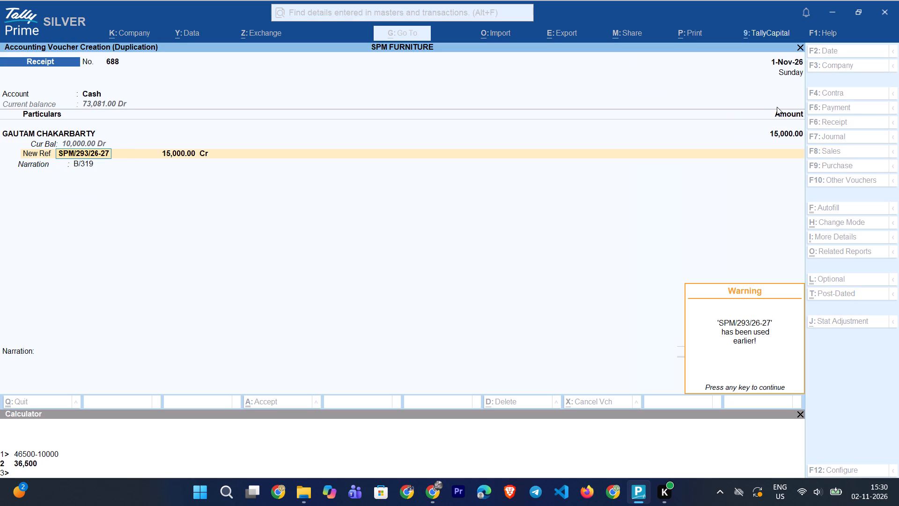
key("Return")
key("Return")
key("Return")
key("Return")
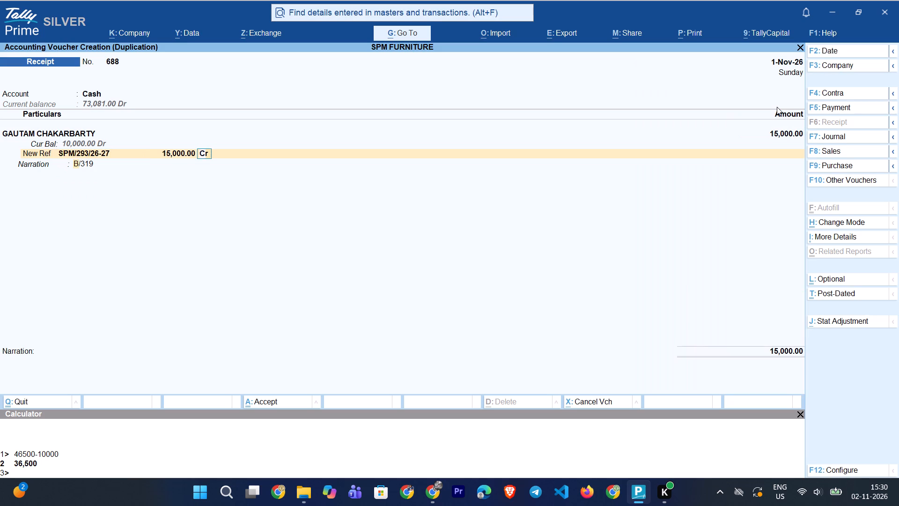
Enter B/321 as the ledger narration and save the receipt.
type("B/321")
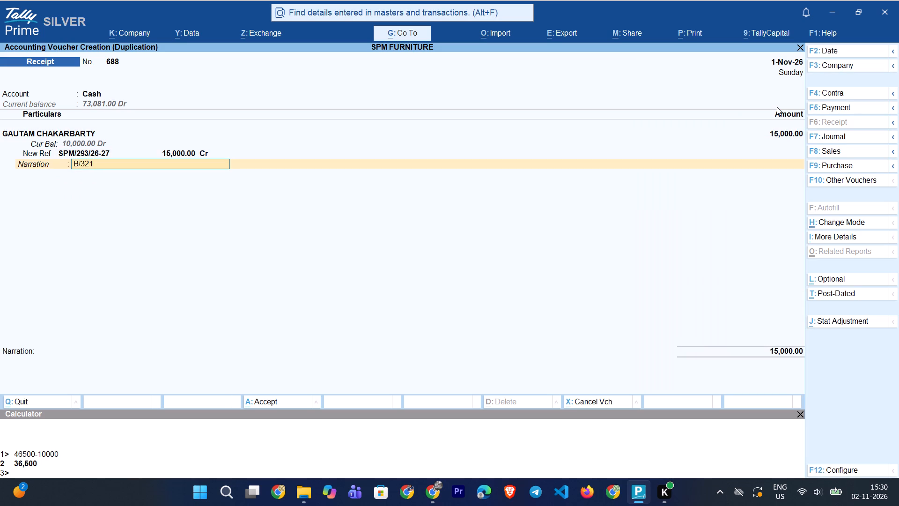
key("Return")
key("ctrl+a")
key("Down")
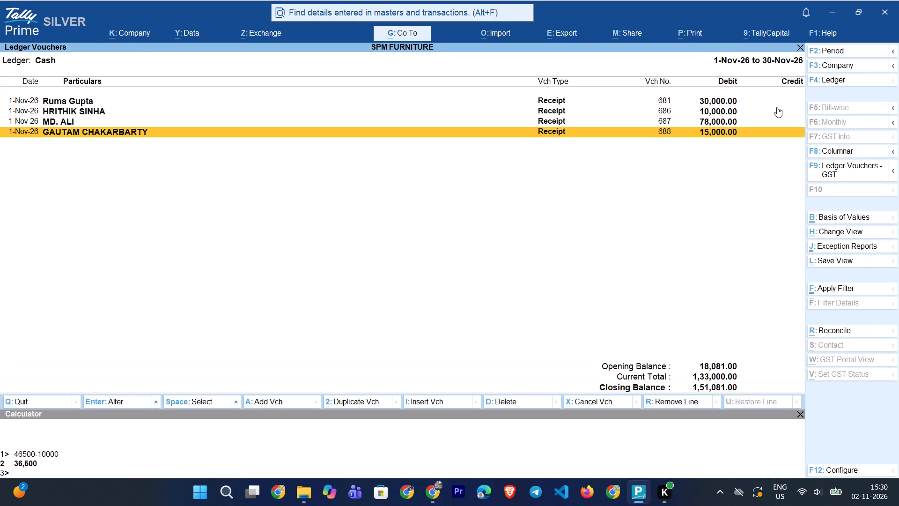
key("Down")
key("Down")
key("Down")
key("Down")
key("alt+2")
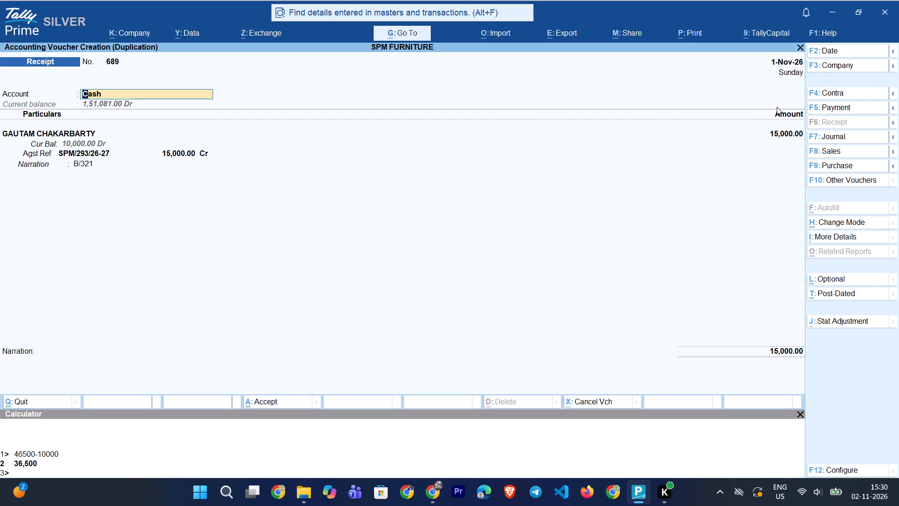
key("Return")
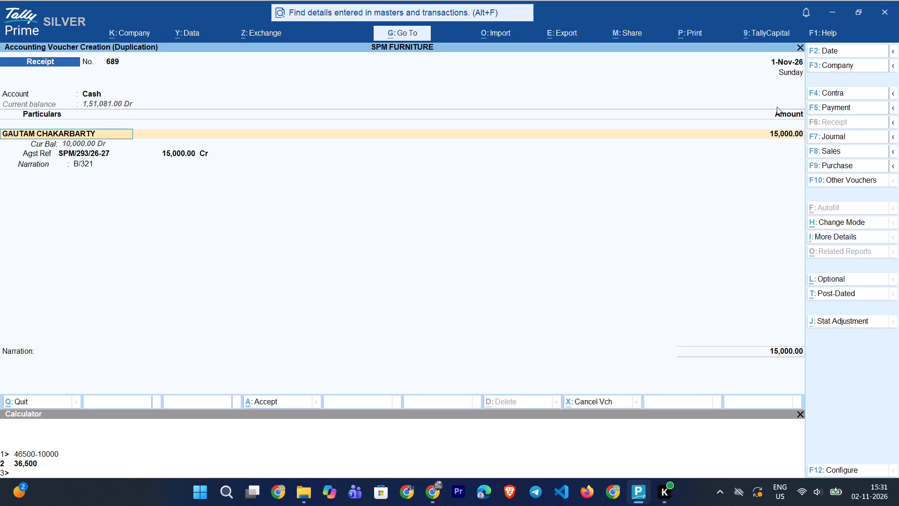
type("RISH")
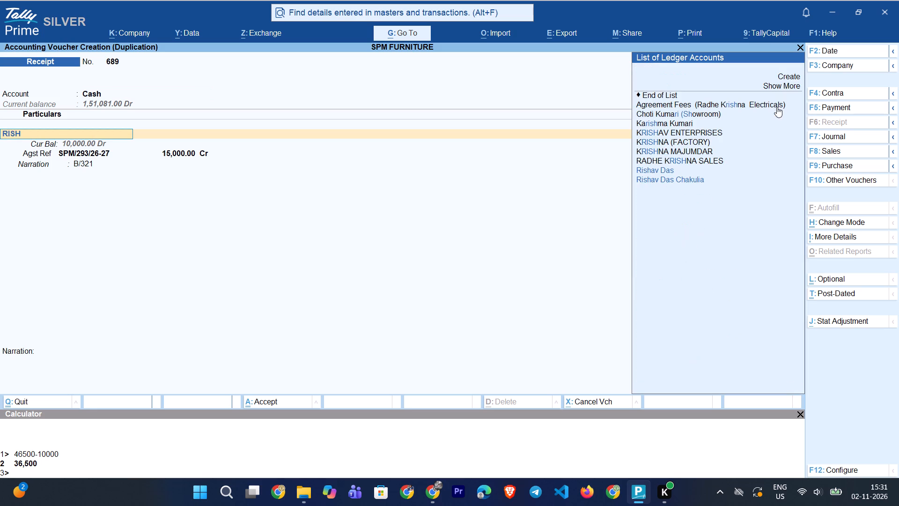
key("Down")
key("Down")
key("Up")
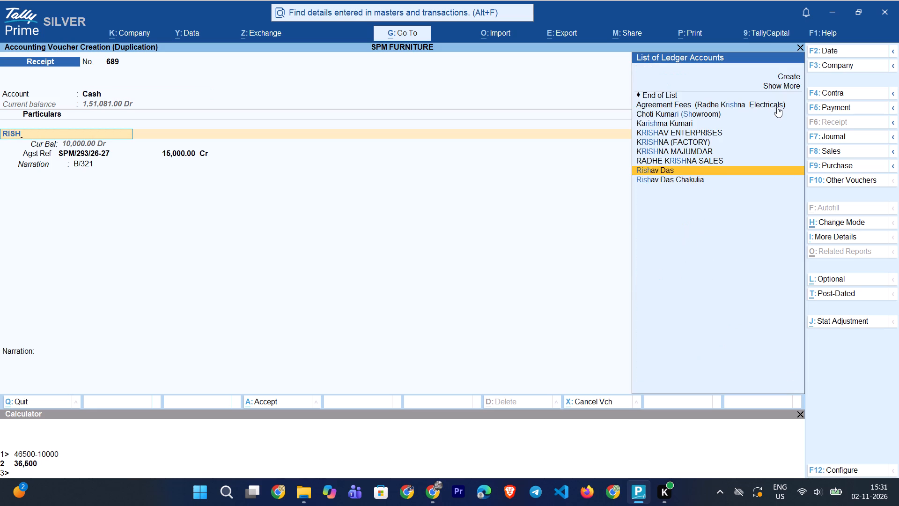
key("Down")
key("Return")
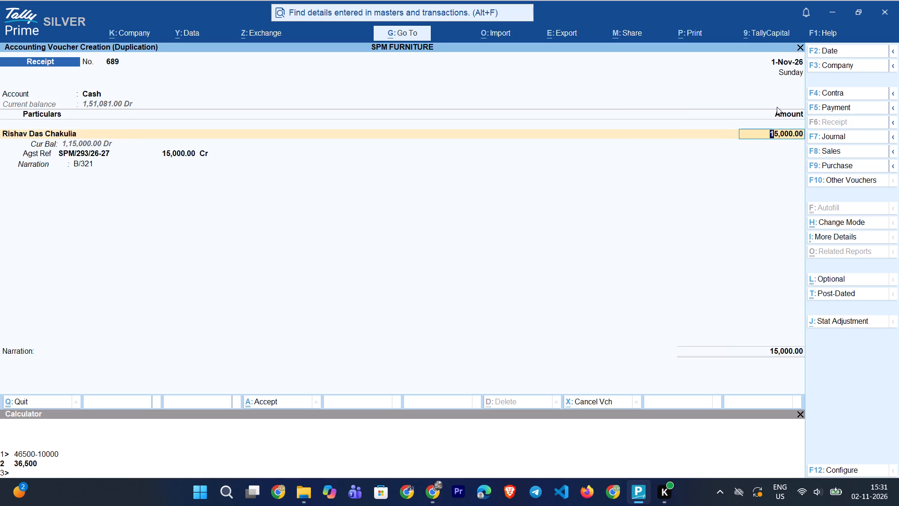
Set the receipt amount to 80,000 and allocate 80,000 to Agst Ref SPM/293/26-27.
type("80000")
key("Return")
key("Return")
key("Return")
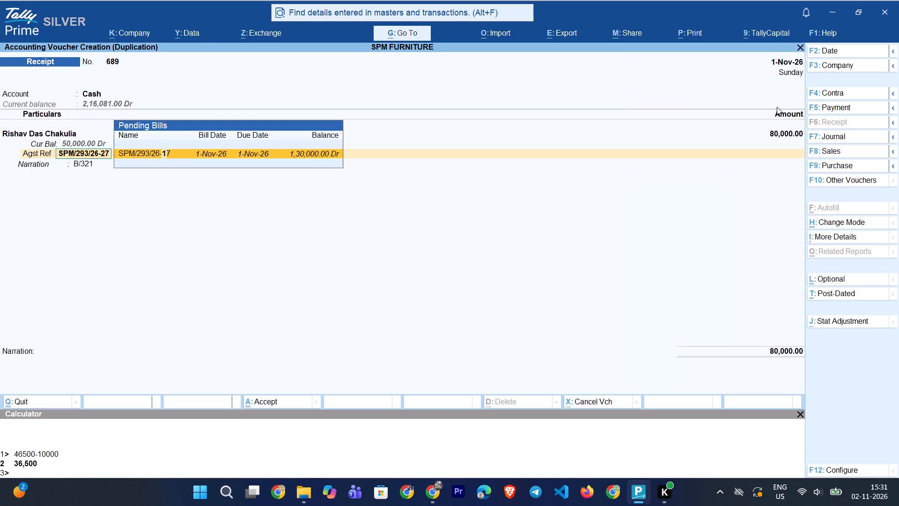
type("80000")
key("Return")
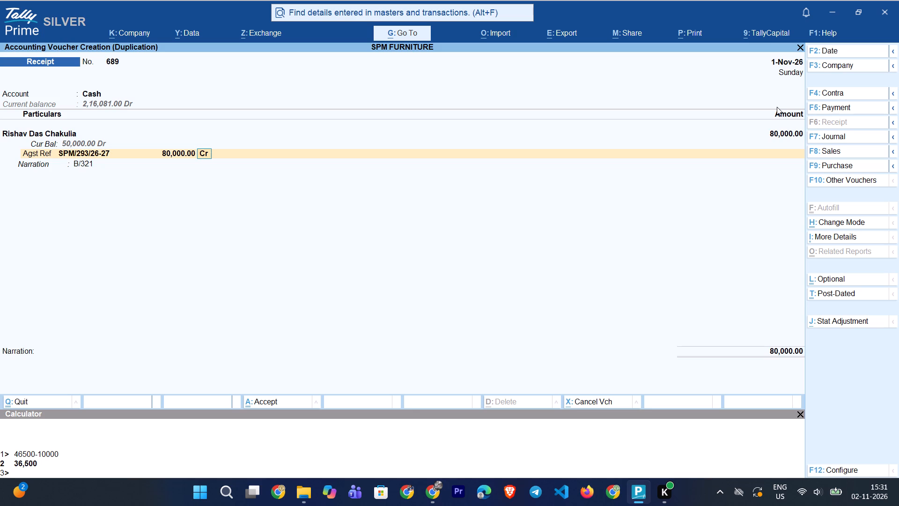
Enter B/322 as the ledger narration and save the receipt.
key("Return")
type("B/322")
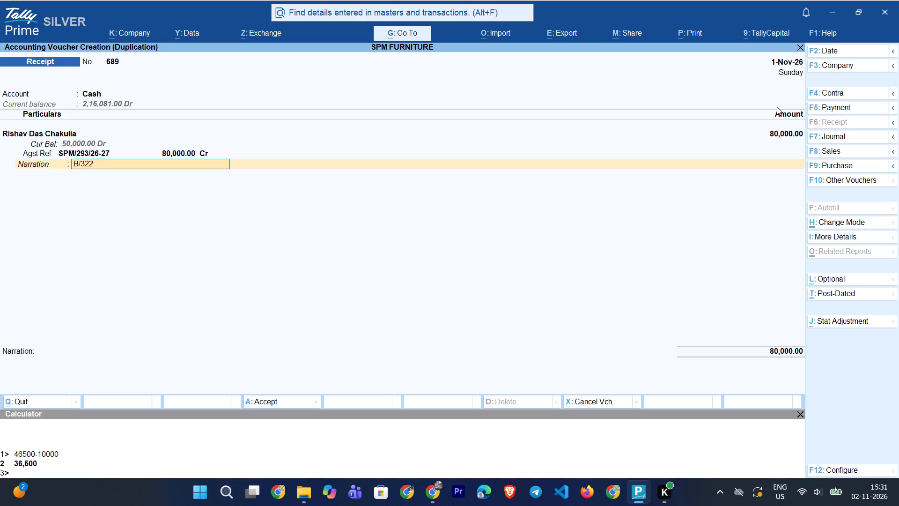
key("Return")
key("ctrl+a")
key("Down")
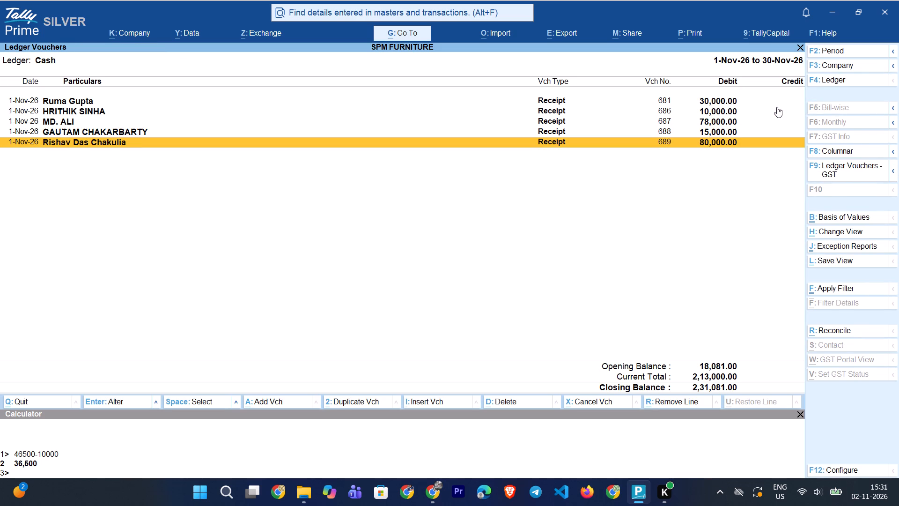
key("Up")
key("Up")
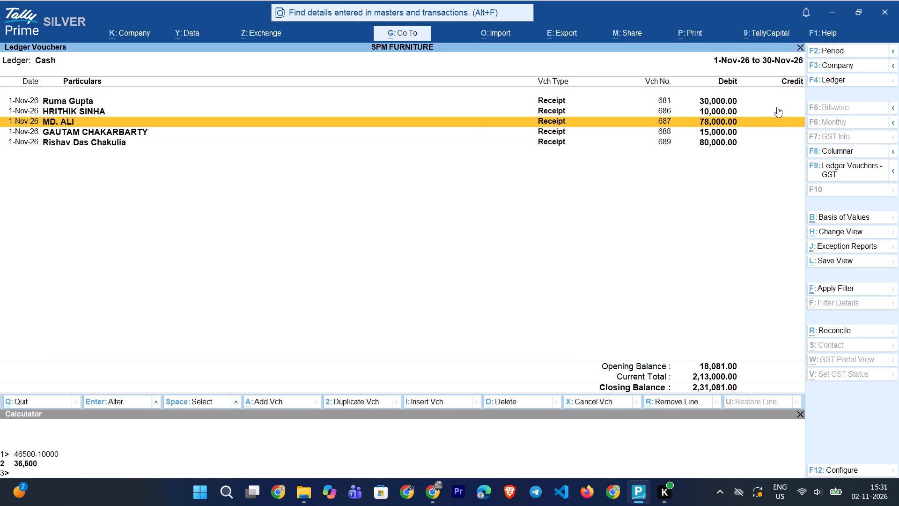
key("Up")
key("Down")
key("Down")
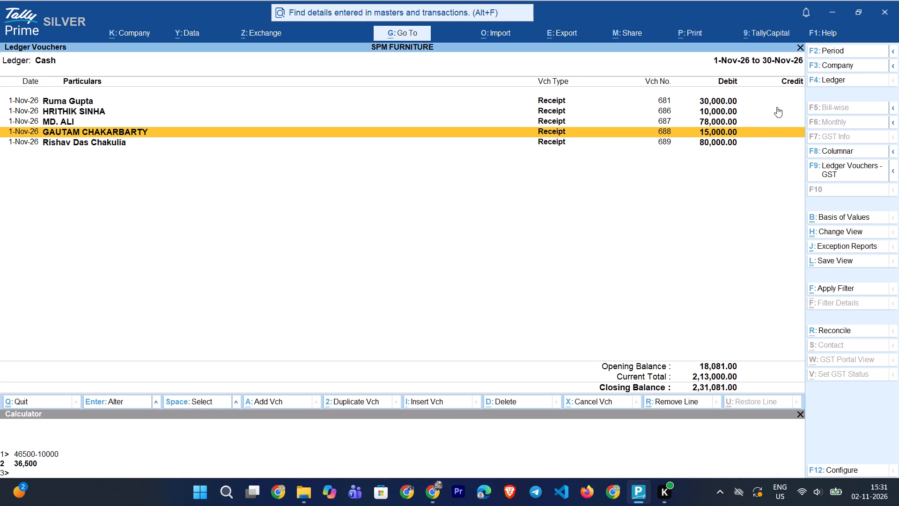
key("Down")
Start a 1-Nov-26 payment voucher from Cash and enter 5,000 for RAVI (FACTORY), leaving its narration blank.
key("alt+a")
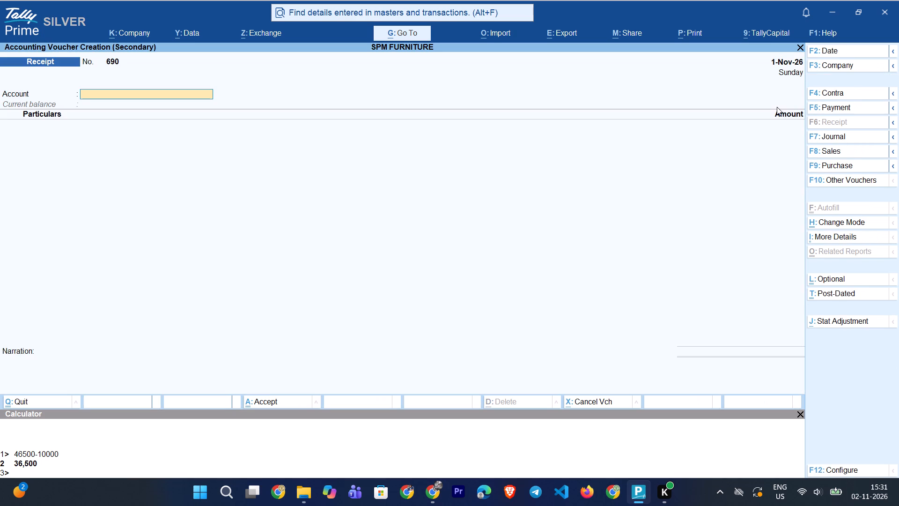
key("F5")
type("CAS")
key("Return")
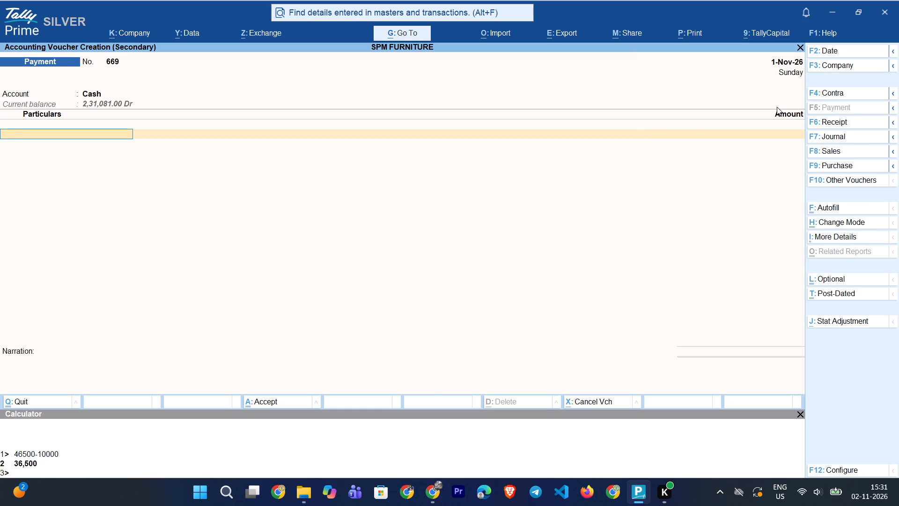
type("RAVI")
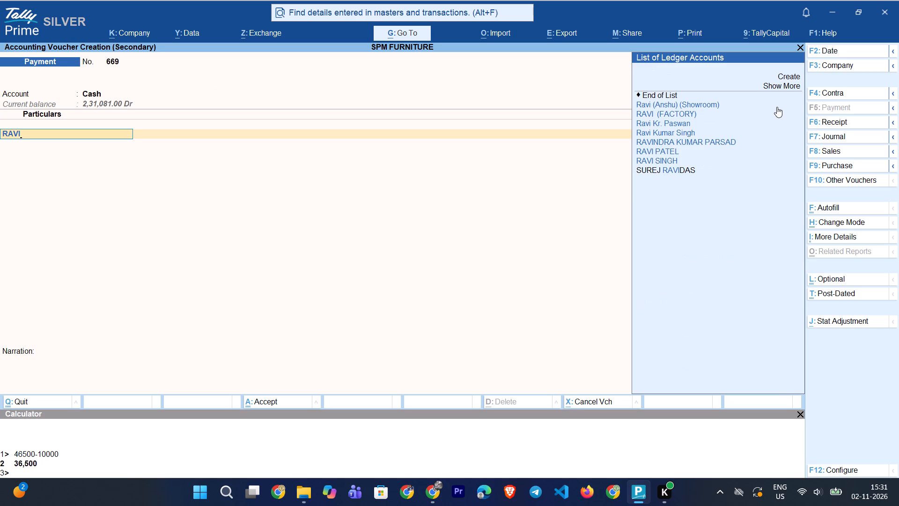
key("Down")
key("Down")
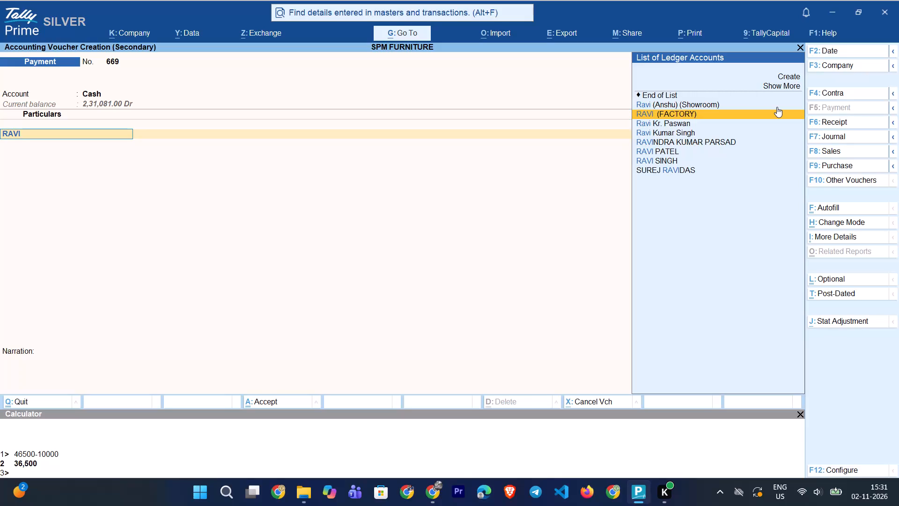
key("Return")
type("5000")
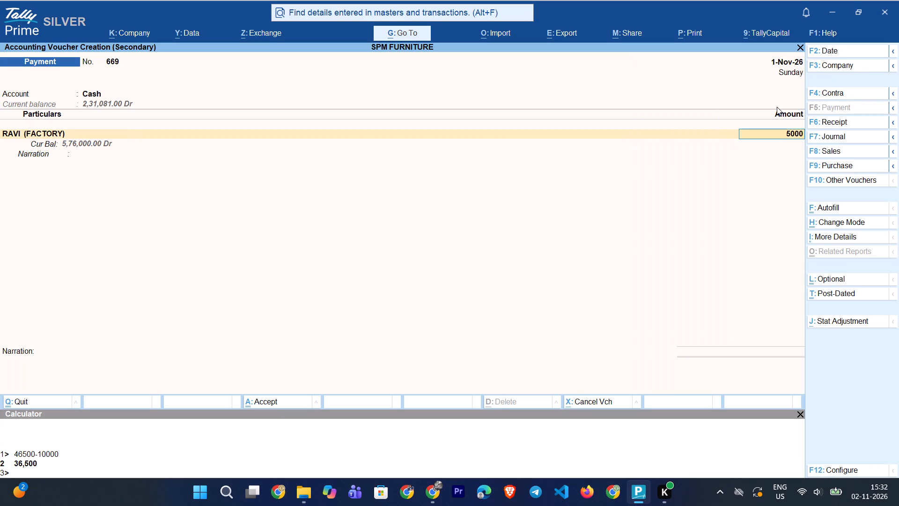
key("Return")
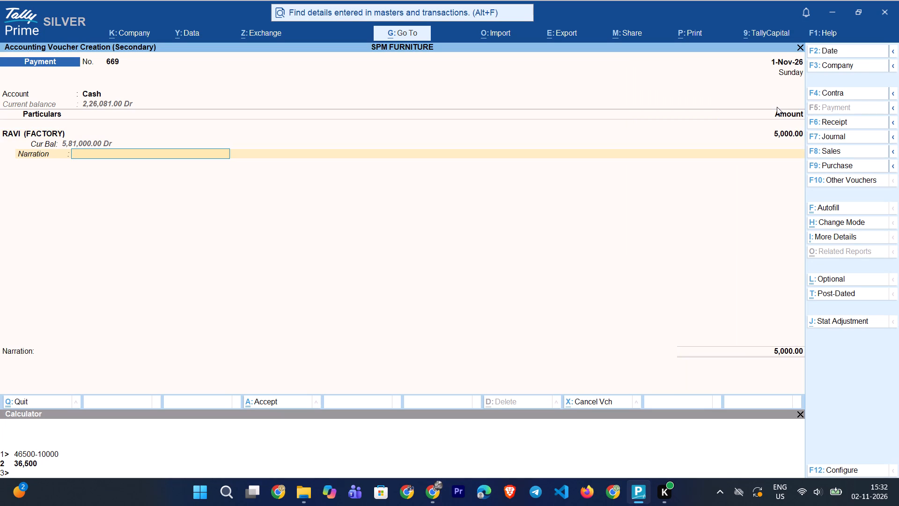
key("Return")
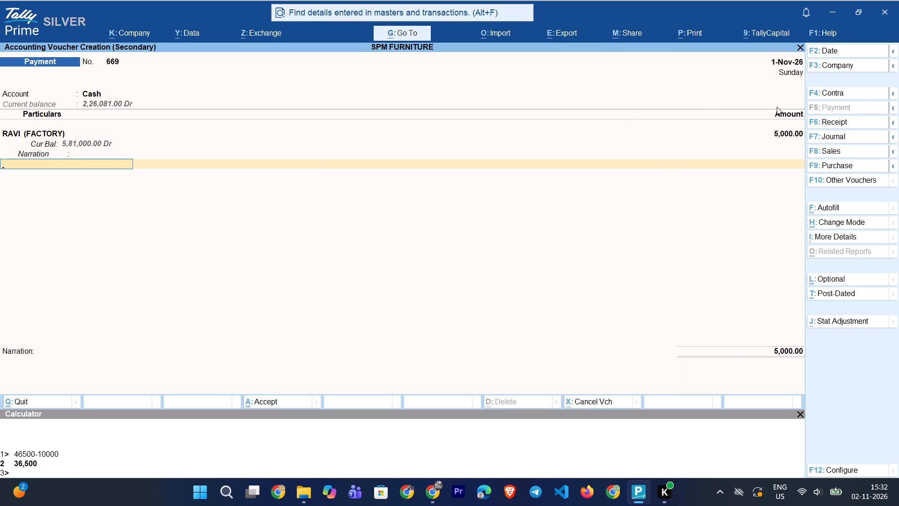
Add MEGLAL (WOOD) to the payment voucher for 35,000, allocated On Account, with its narration left blank.
type("MEGH")
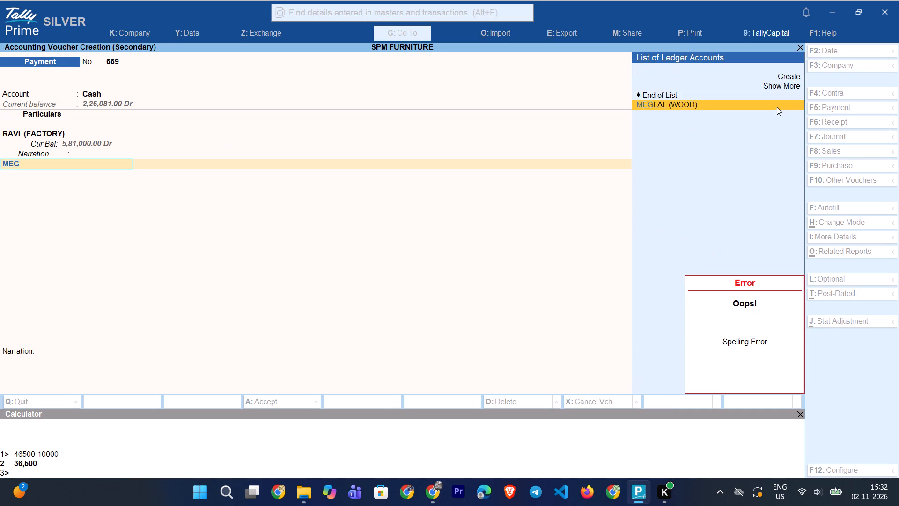
key("Return")
type("35000")
key("Return")
key("Return")
type("35000")
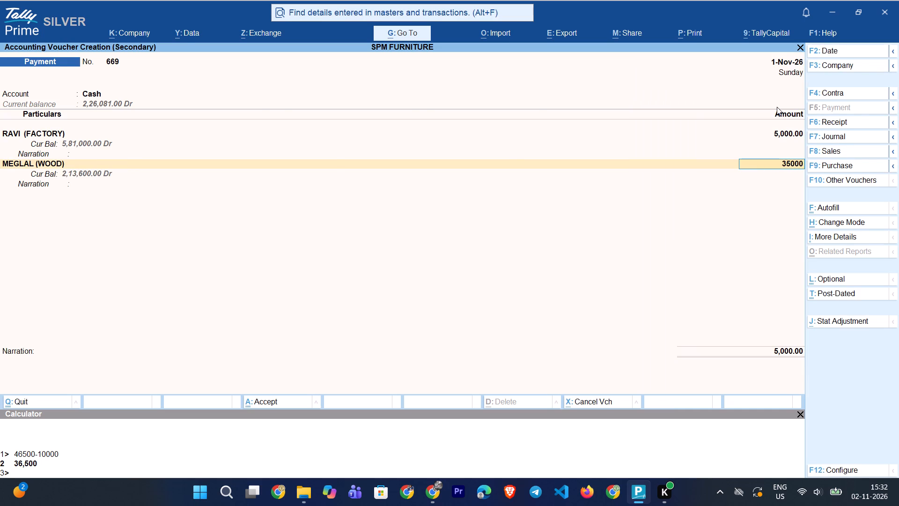
key("Return")
key("Return")
key("Return")
key("Return")
key("Return")
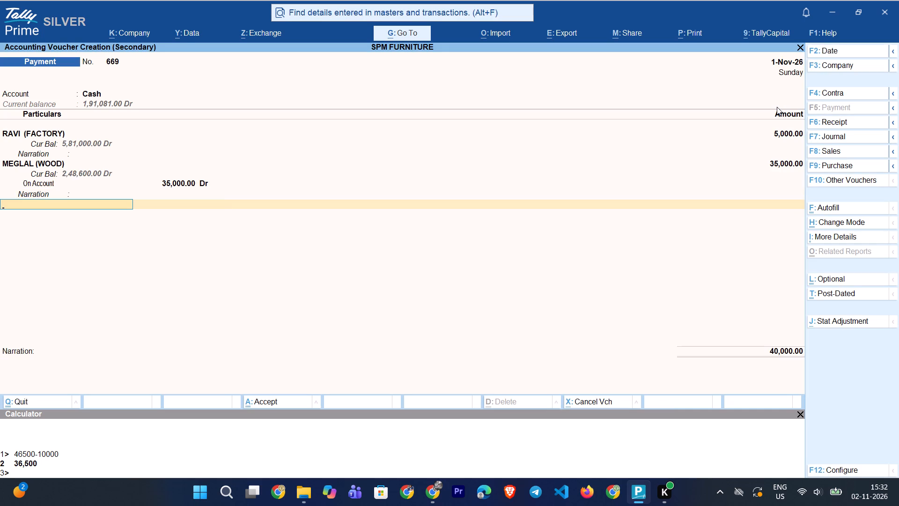
Add a 5,000 payment line for SUDHIR (FACTORY) and leave its narration blank.
type("SUDHIR")
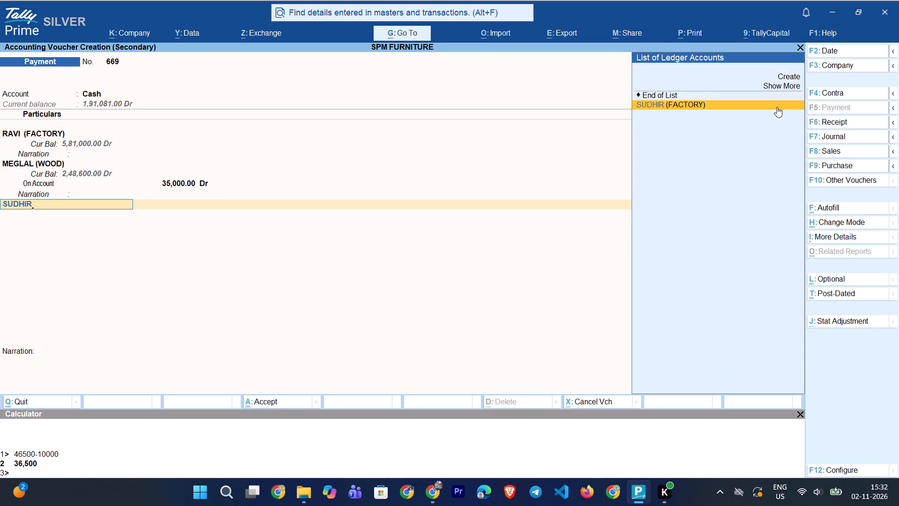
key("Return")
type("5000")
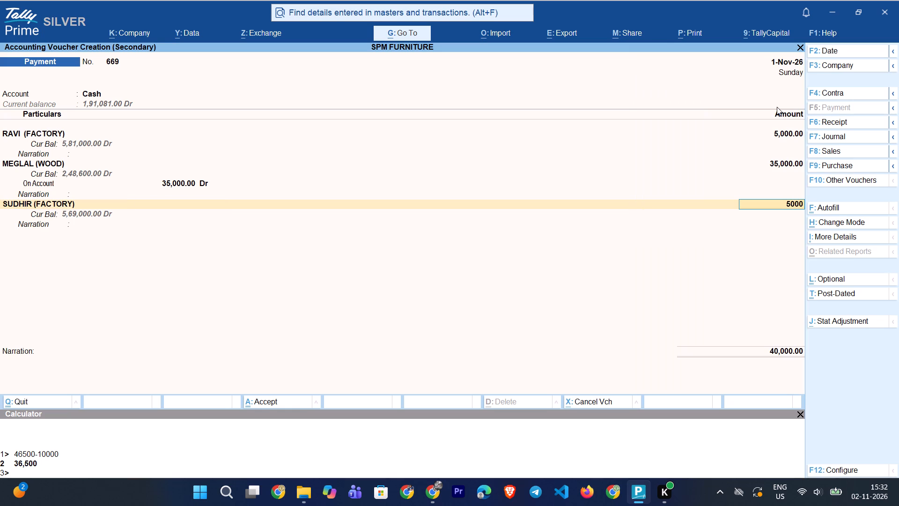
key("Return")
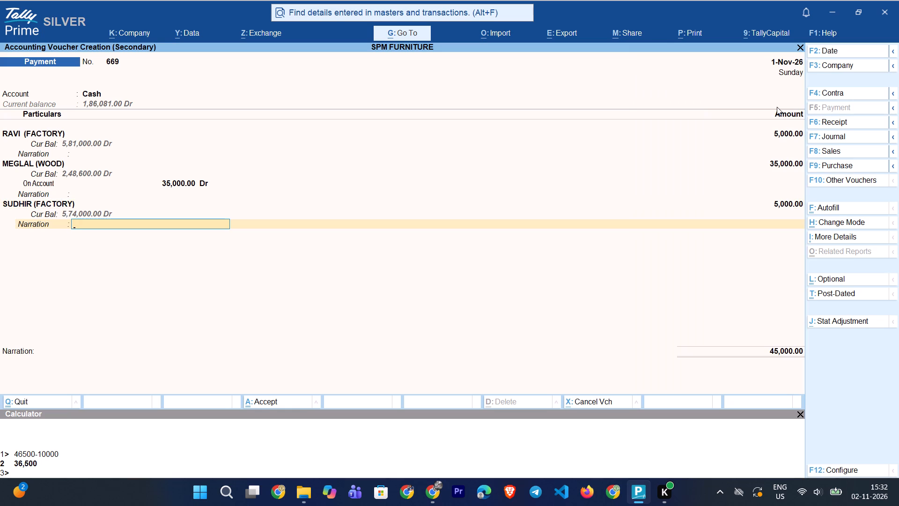
key("Return")
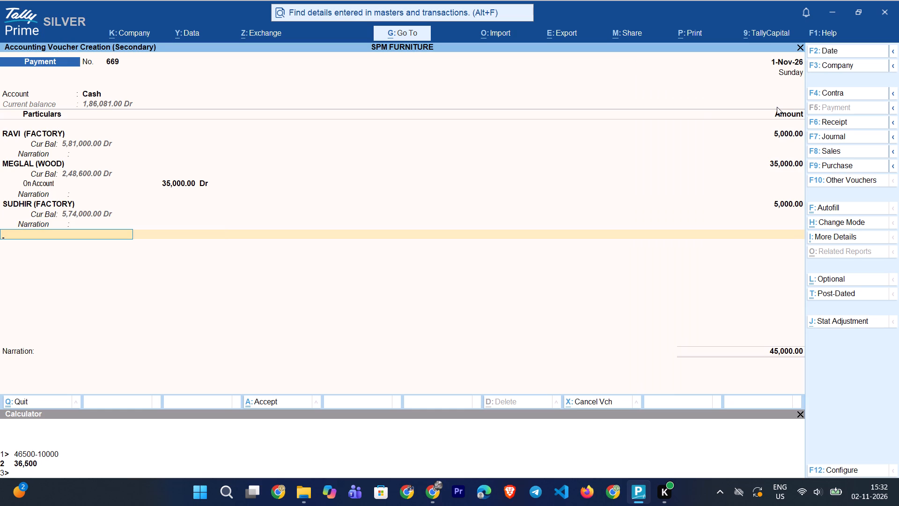
Add a 5,000 payment line for Ramesh's factory ledger and leave its narration blank.
type("RAS")
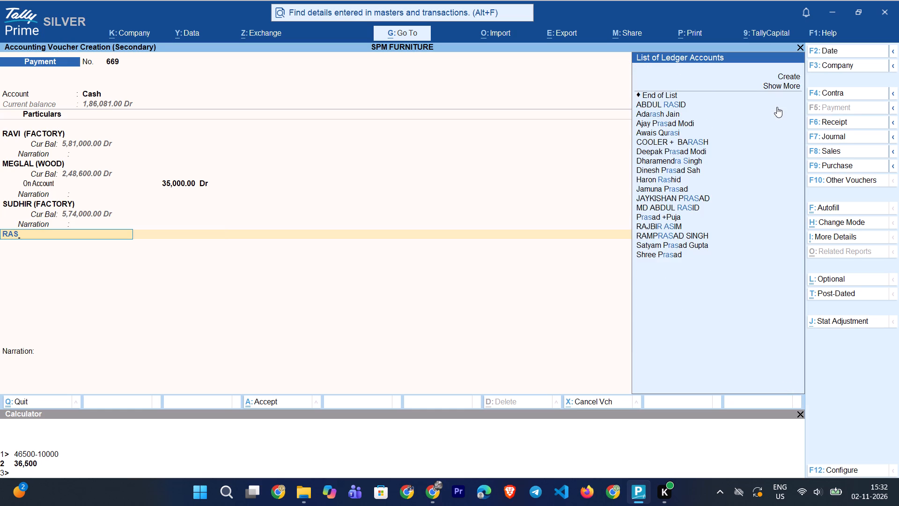
key("BackSpace")
type("MESH")
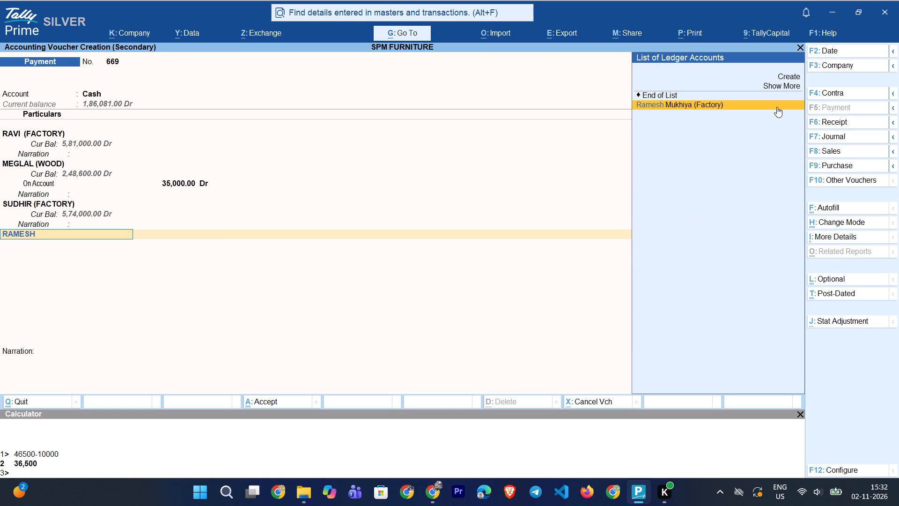
key("Return")
type("5000")
key("Return")
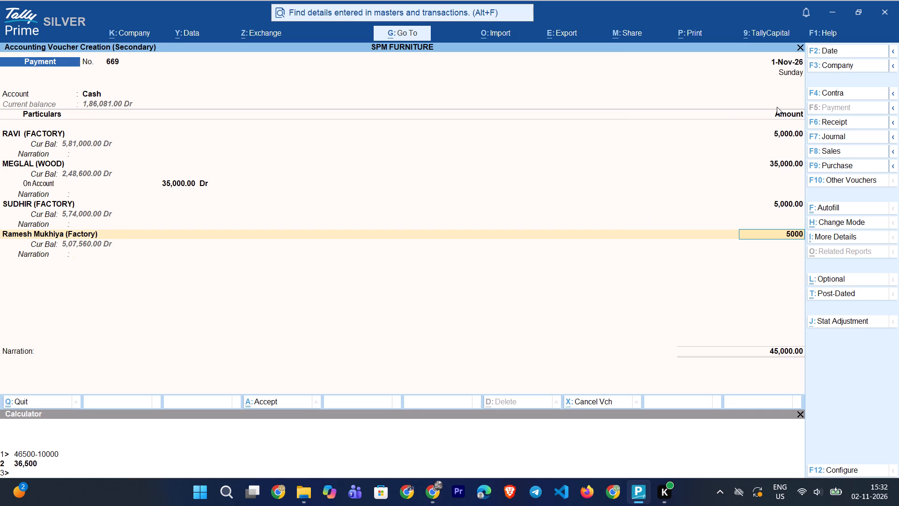
key("Return")
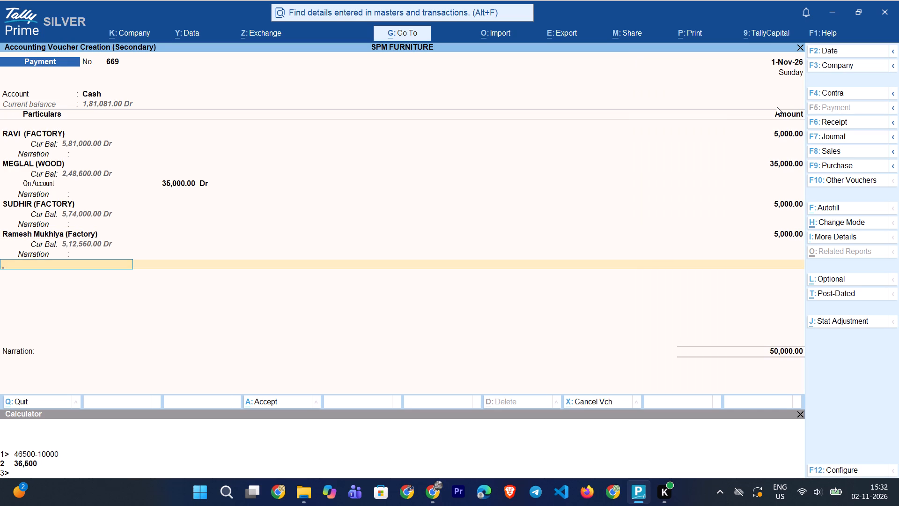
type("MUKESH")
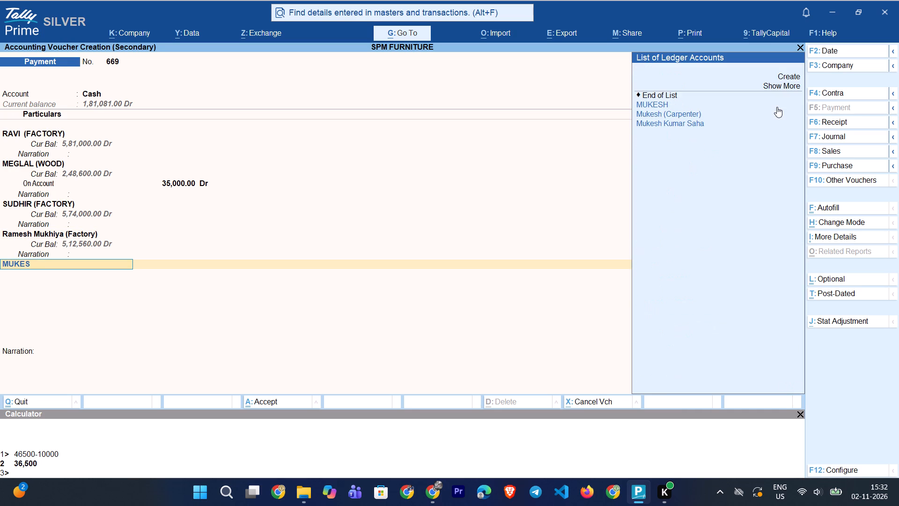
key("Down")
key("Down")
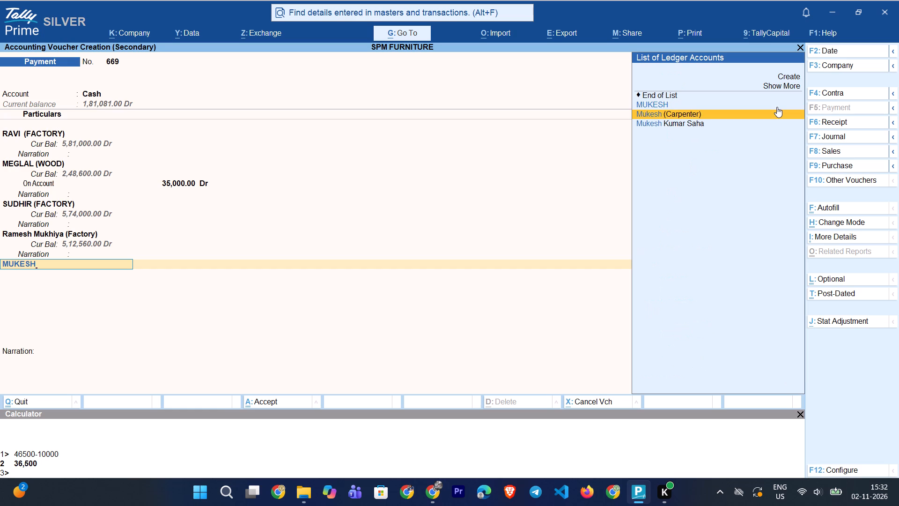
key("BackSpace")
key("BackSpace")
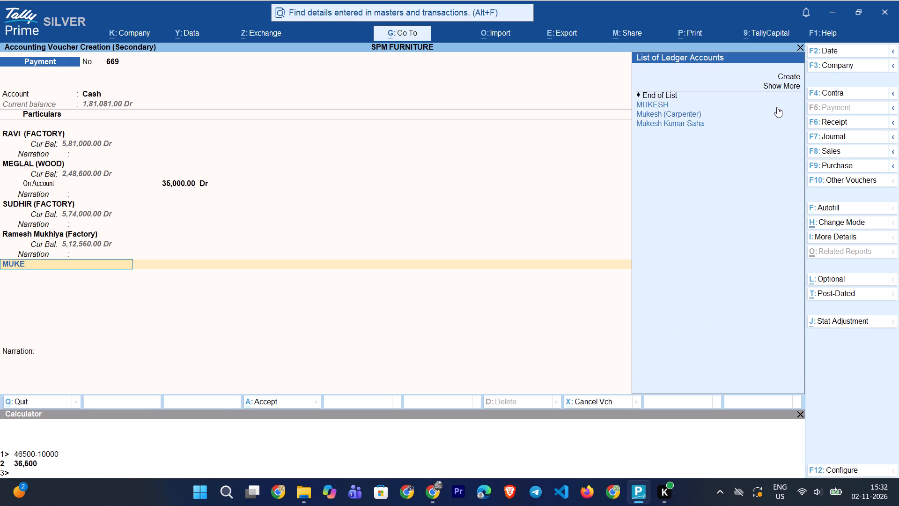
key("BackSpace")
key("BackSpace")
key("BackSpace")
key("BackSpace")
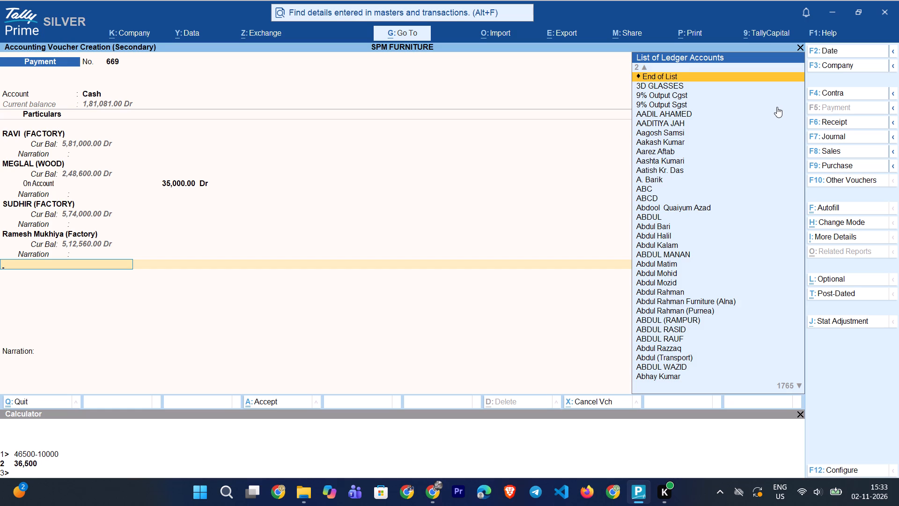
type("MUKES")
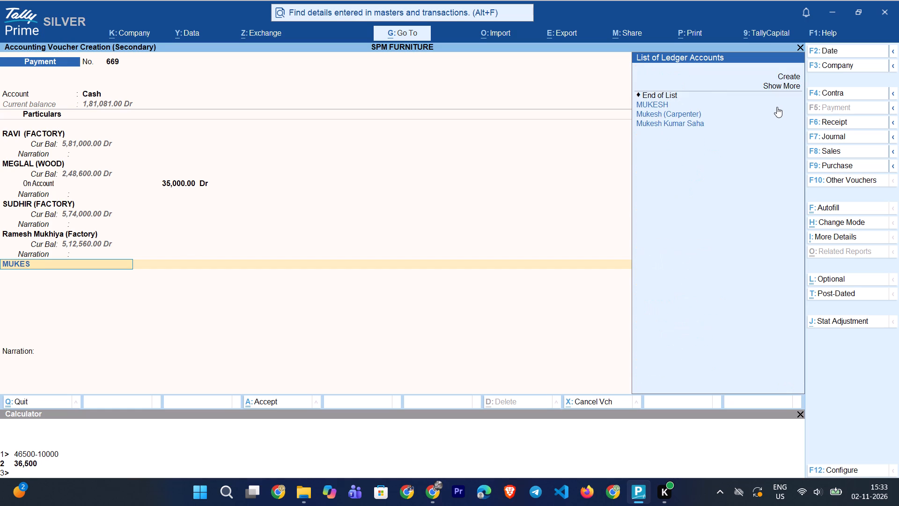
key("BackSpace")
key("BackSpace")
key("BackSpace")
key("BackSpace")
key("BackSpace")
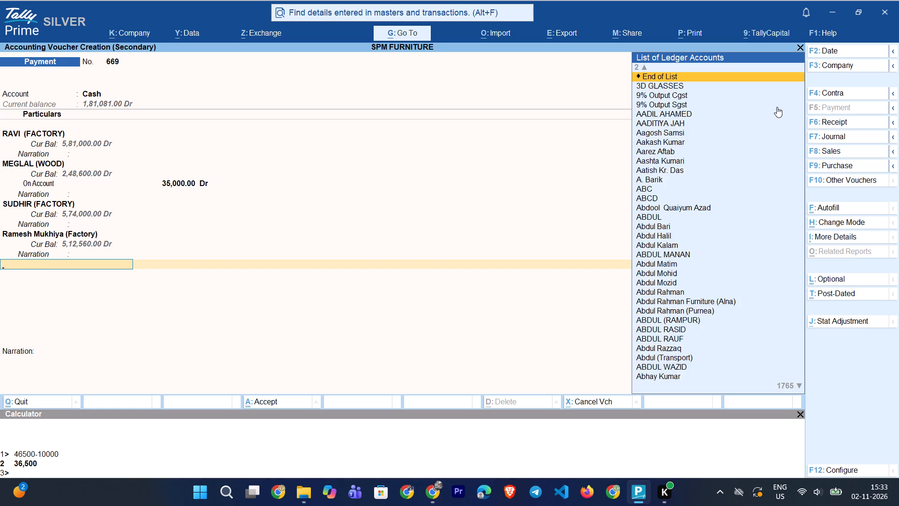
Add another payment line for Ramesh's factory ledger with an amount of 10,000.
type("RAMES")
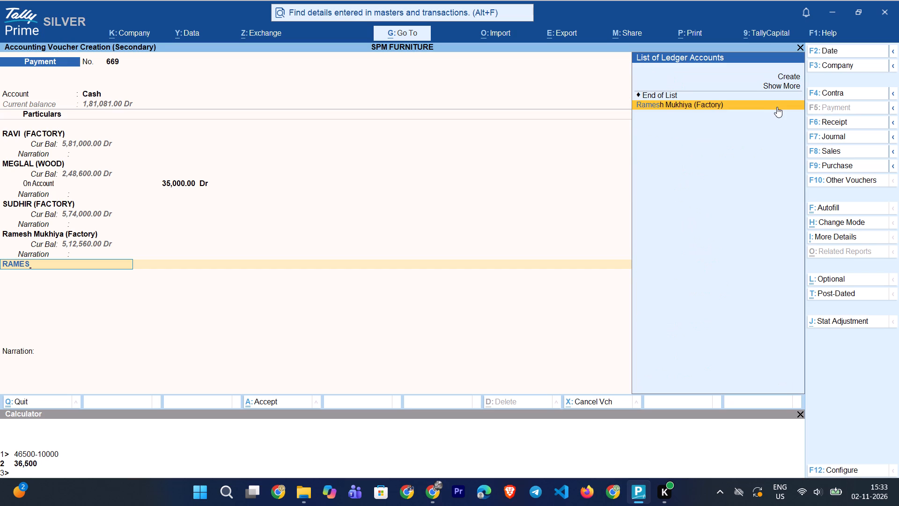
key("Return")
type("10000")
key("Return")
Change the ledger on the 10,000 payment line to SUSPENSE A/C and leave its narration blank.
key("BackSpace")
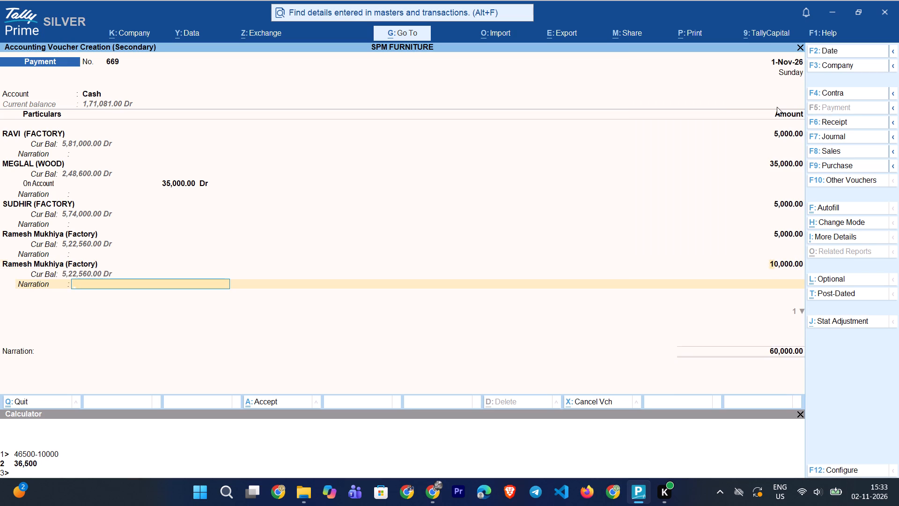
key("BackSpace")
type("SUS")
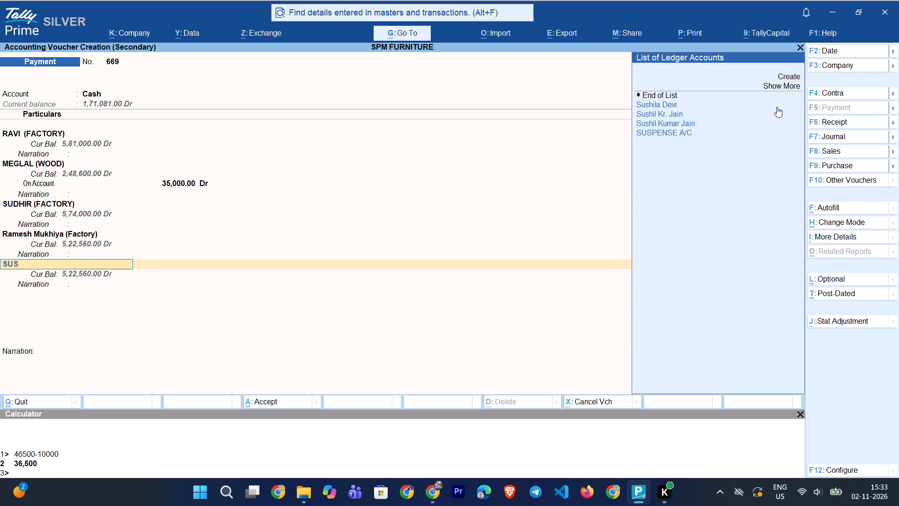
key("Down")
key("Down")
key("Down")
key("Down")
key("Return")
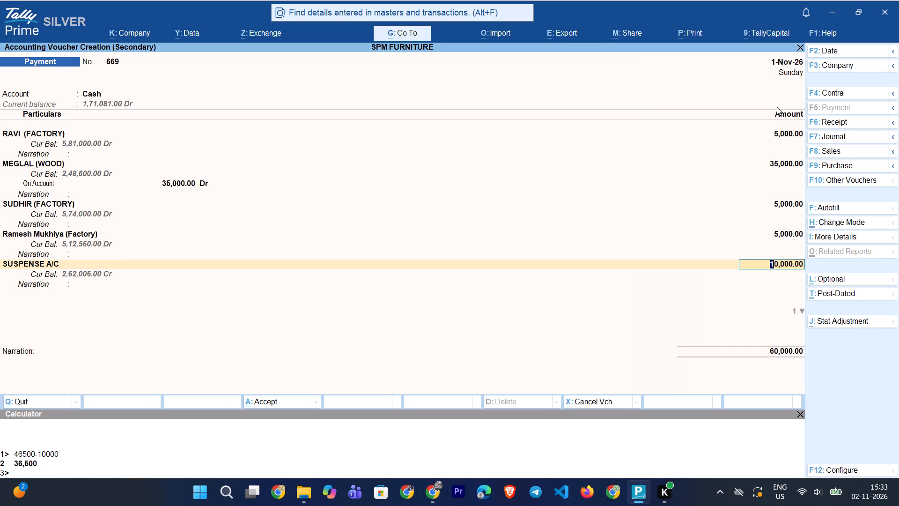
key("Return")
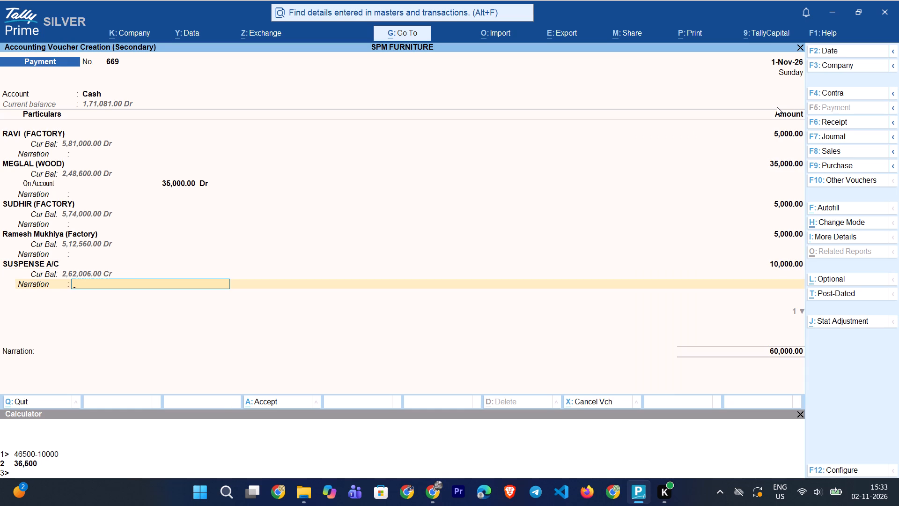
key("Return")
Add a payment line of 58,000 for the ledger ANKIT (Ply).
type("PLY")
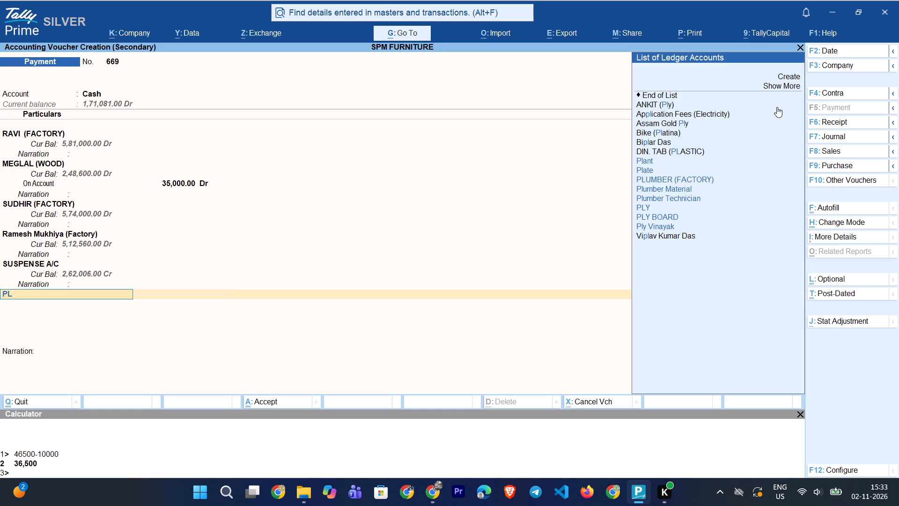
key("Down")
key("Down")
key("Up")
key("Up")
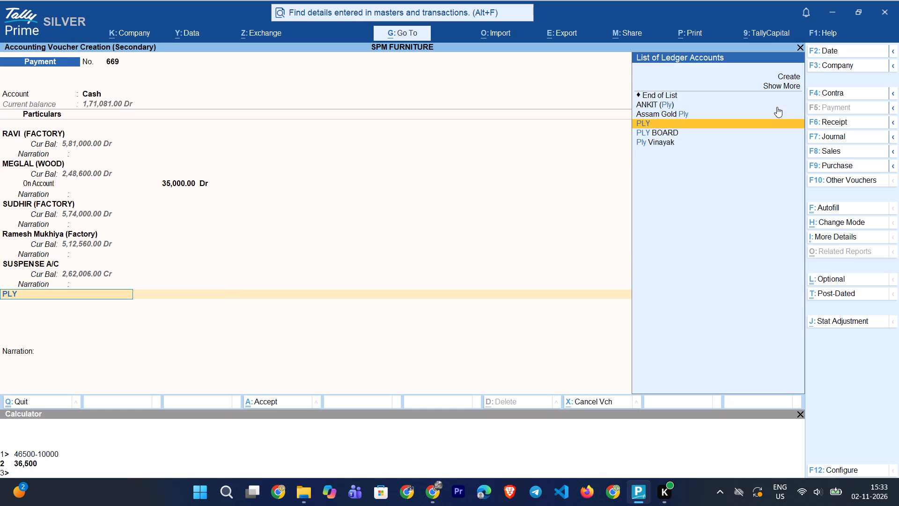
key("Up")
key("Return")
type("58000")
key("Return")
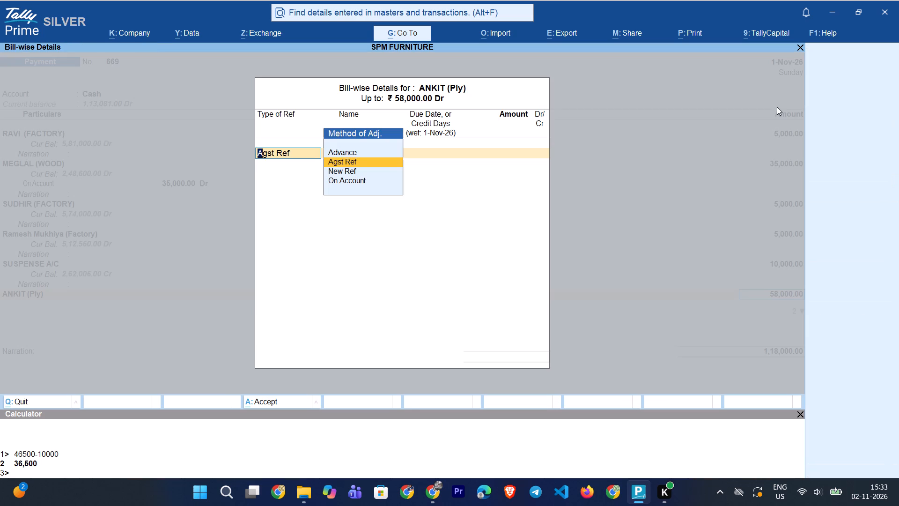
Allocate ANKIT (Ply)'s 58,000 as On Account and leave the line's narration blank.
key("Return")
key("BackSpace")
key("Down")
key("Down")
key("Return")
key("Return")
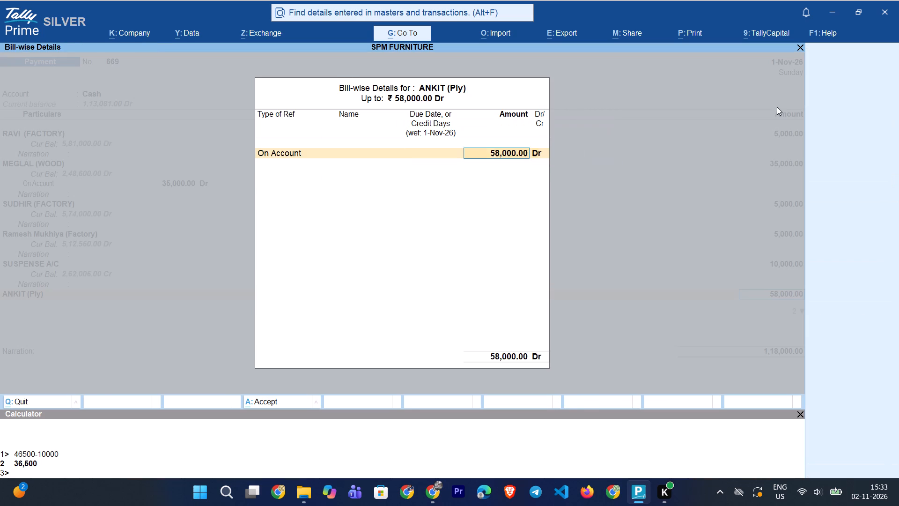
key("Return")
key("Return")
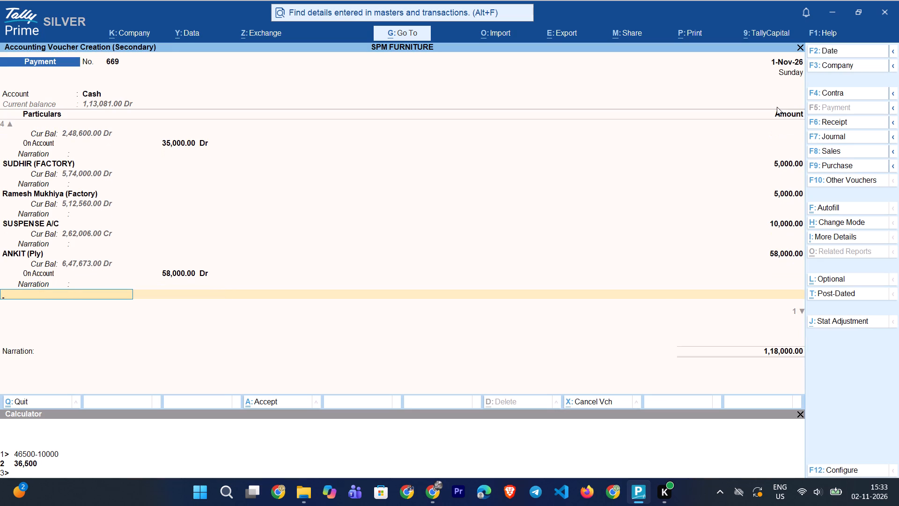
Add a 5,000 payment line for SANTOSH (Showroom), allocated to SELLING & DISTRIBUTION OVERHEADS, with its narration left blank.
type("SANTI")
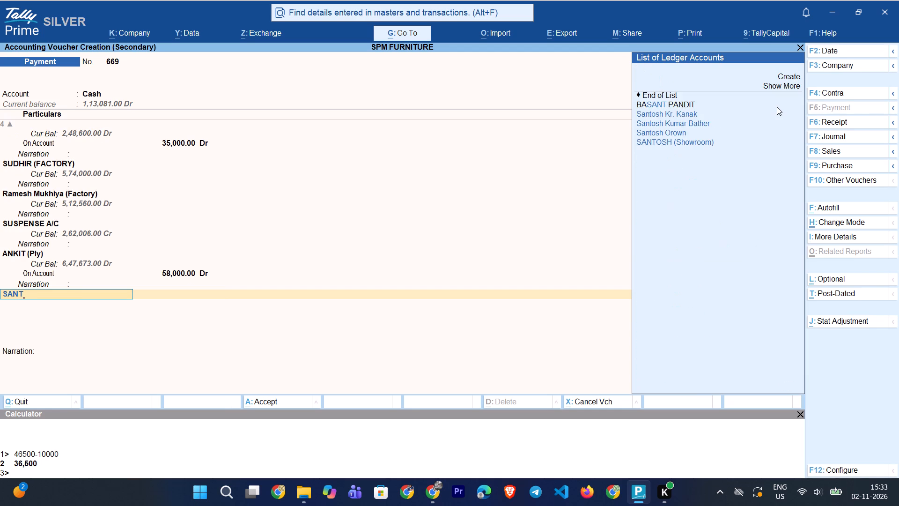
key("BackSpace")
key("Down")
key("Down")
key("Down")
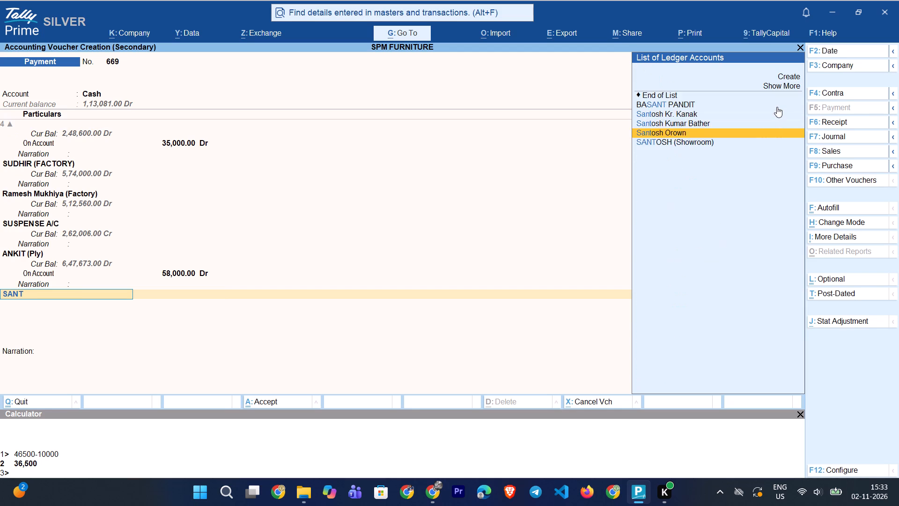
key("Down")
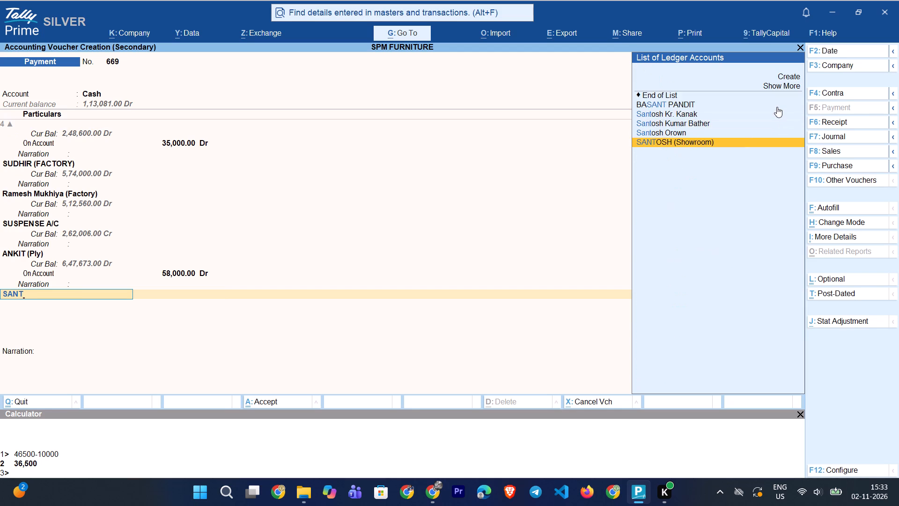
key("Return")
type("5000")
key("Return")
key("Return")
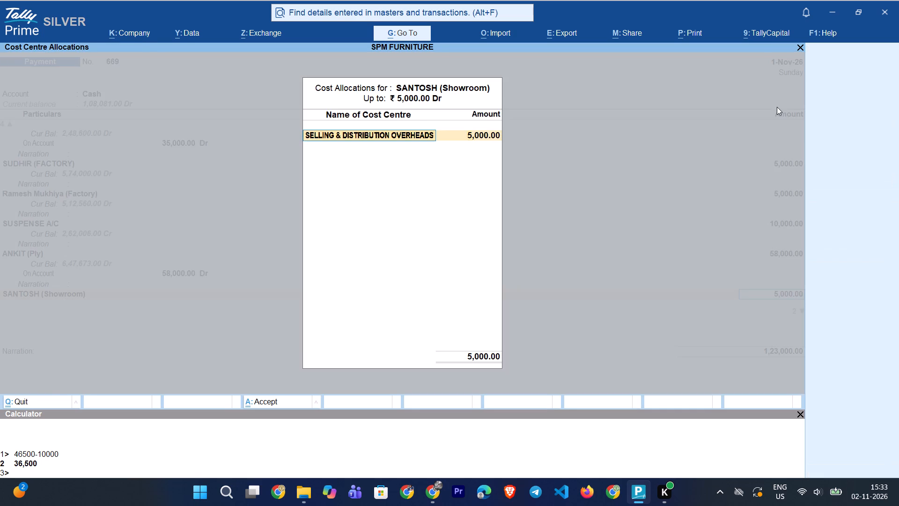
key("Return")
key("Return")
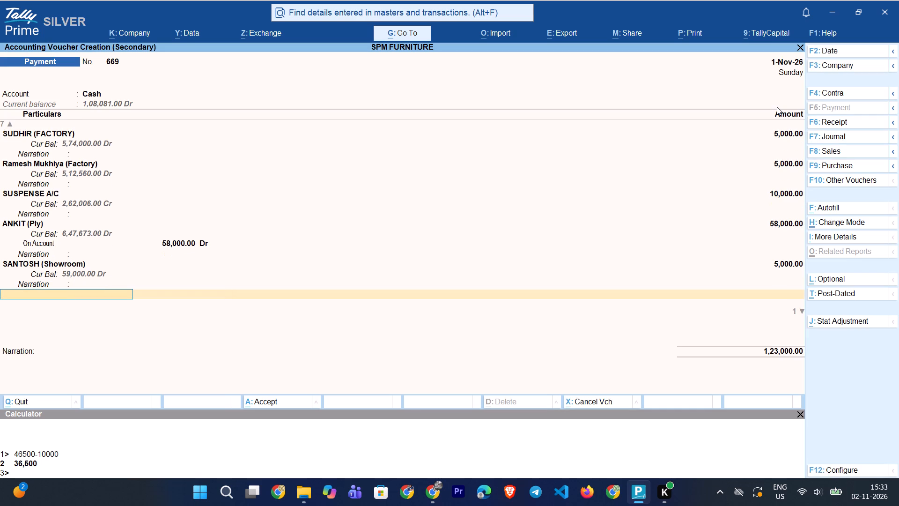
Add a 200 payment line for the ledger Rakesh (Show Room) and leave its narration blank.
type("RAKESH")
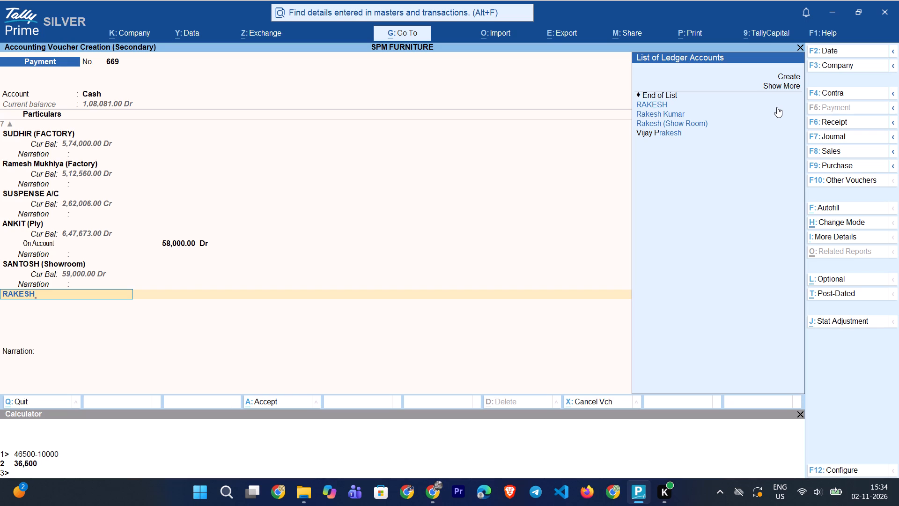
key("Down")
key("Down")
key("Down")
key("Return")
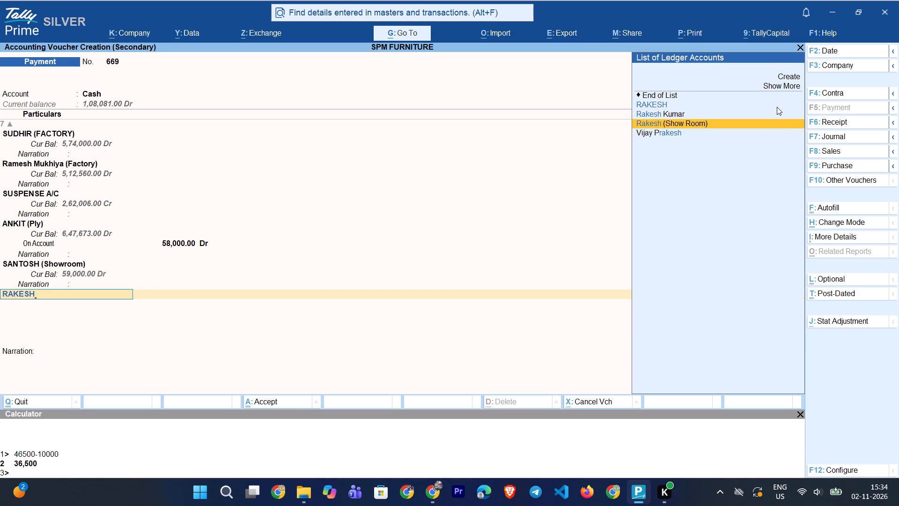
type("200")
key("Return")
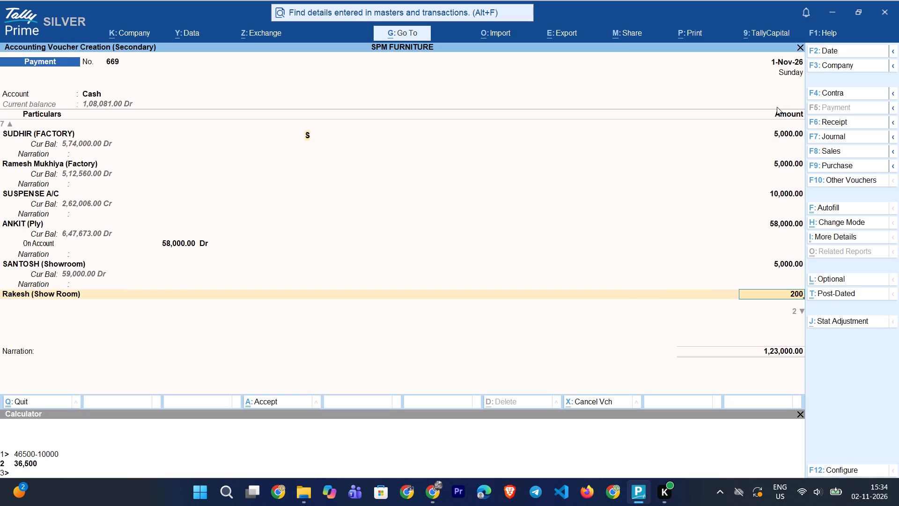
key("Return")
key("Return")
key("Return")
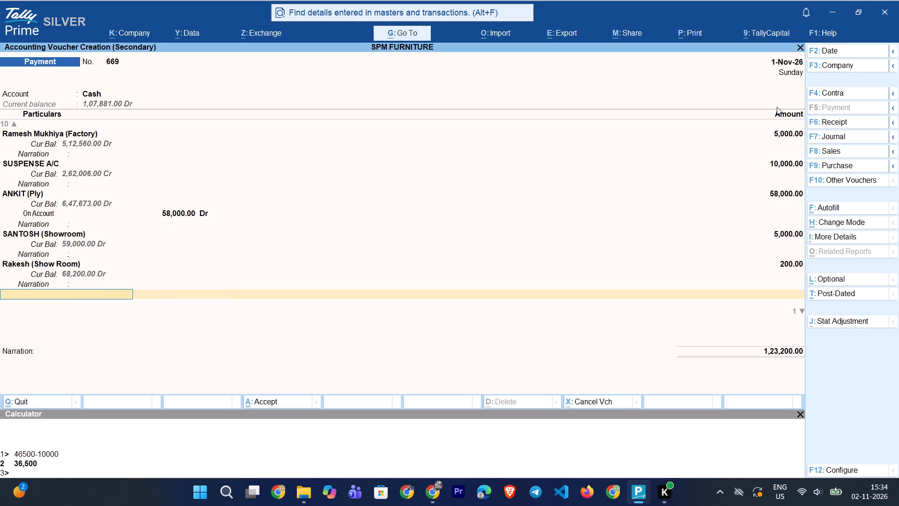
Add a 10,000 payment line for Ritesh's SALARY ledger and leave its narration blank.
type("RITES")
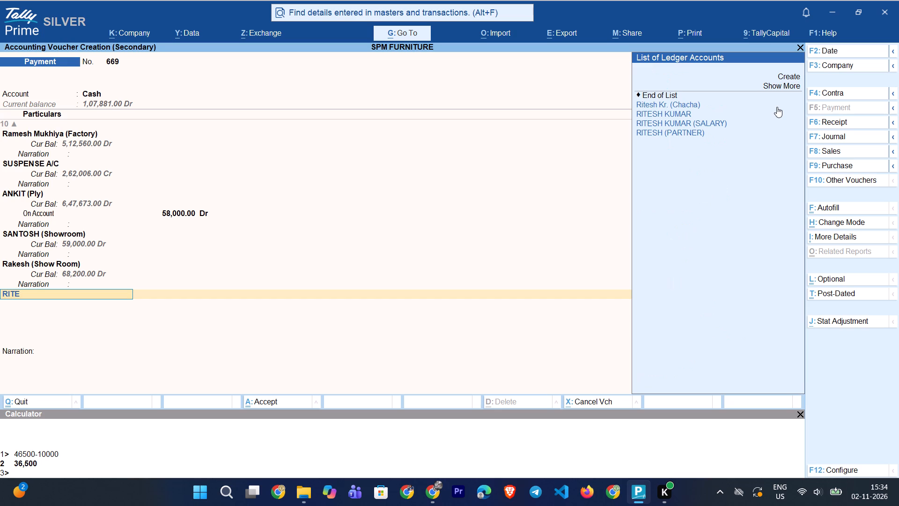
key("Down")
key("Down")
key("Down")
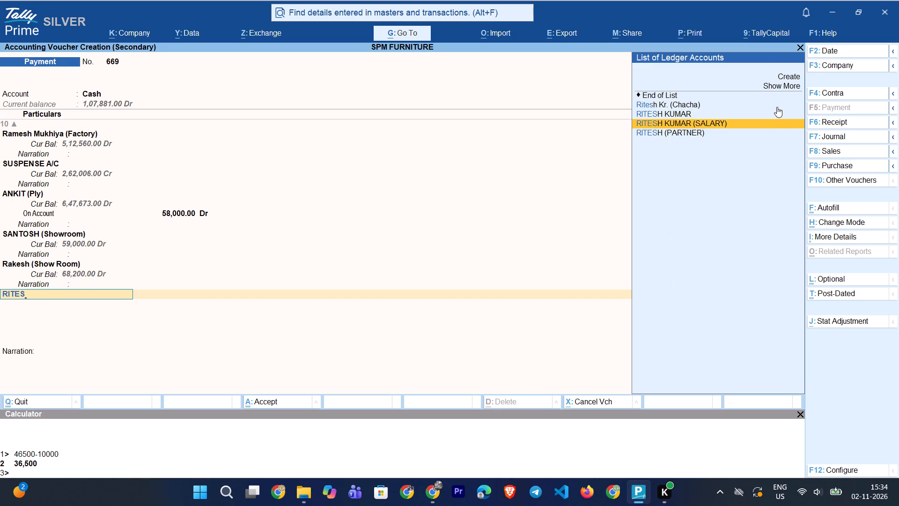
key("Return")
type("10000")
key("Return")
key("Return")
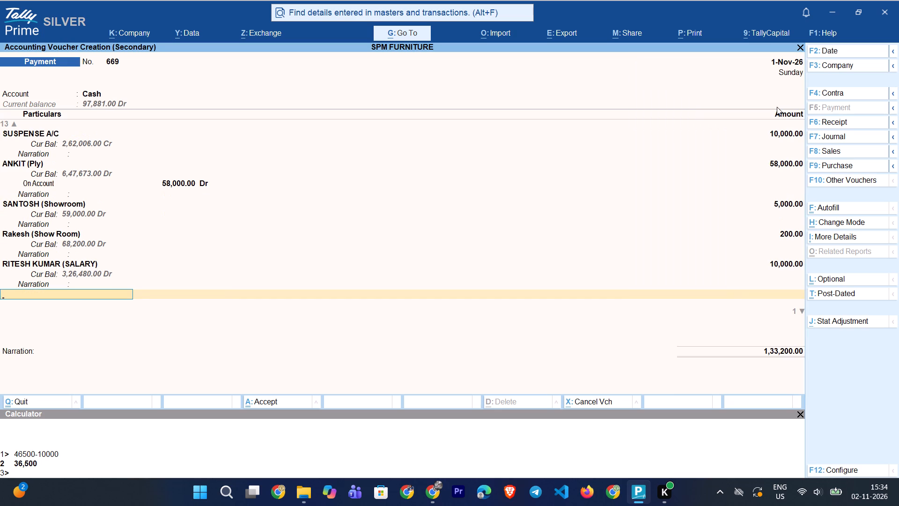
Add a 2,000 payment line for the ledger Ravi (Anshu) (Showroom) and leave its narration blank.
key("a")
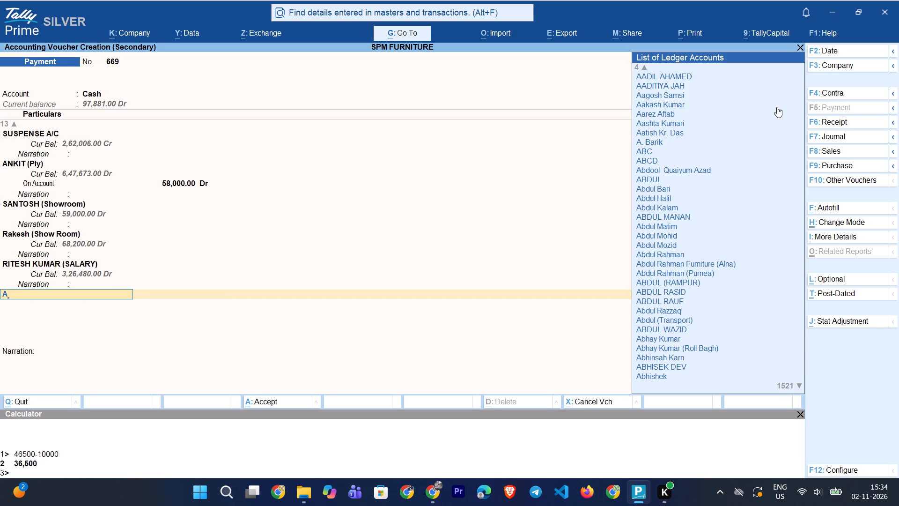
type("NSHU")
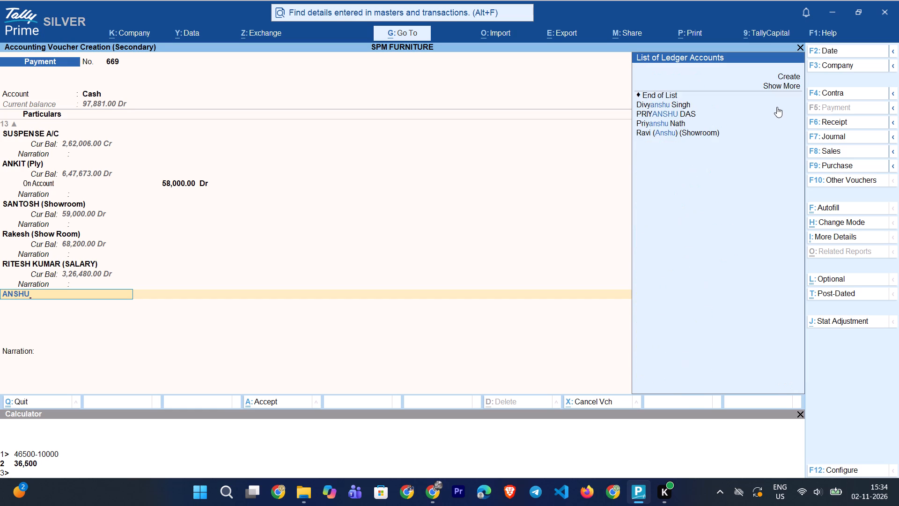
key("Down")
key("Down")
key("Down")
key("Down")
key("Return")
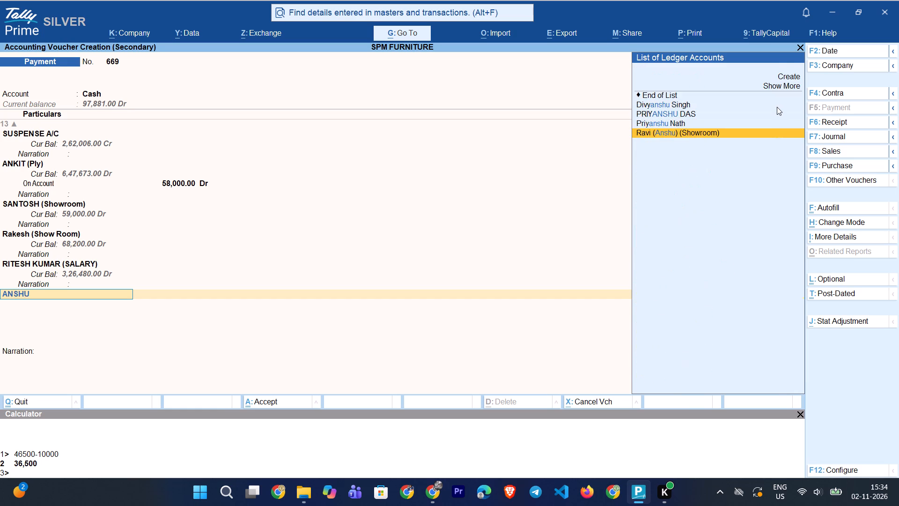
type("2000")
key("Return")
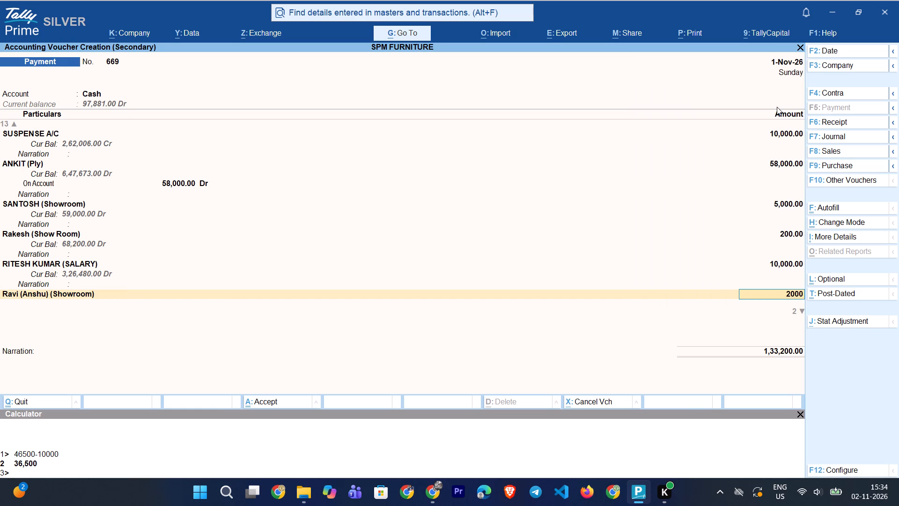
key("Return")
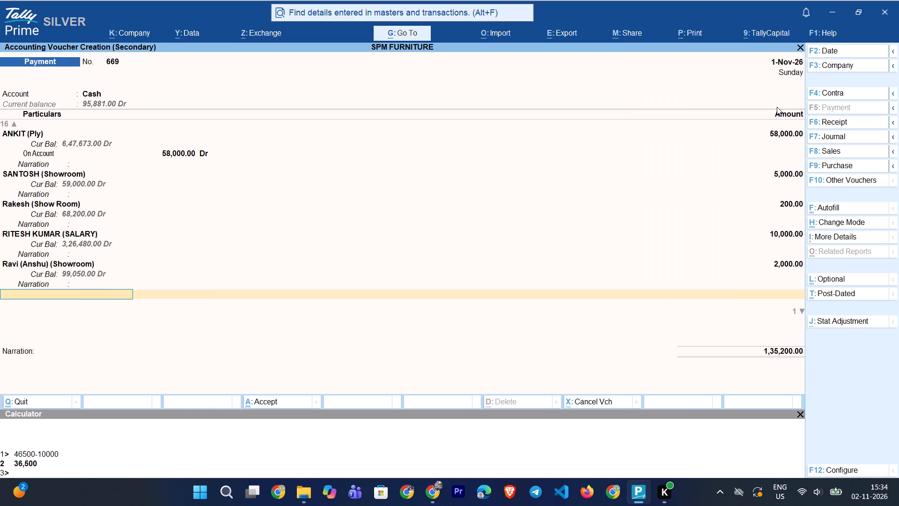
Save the completed cash payment voucher dated 1-Nov-26.
key("ctrl+a")
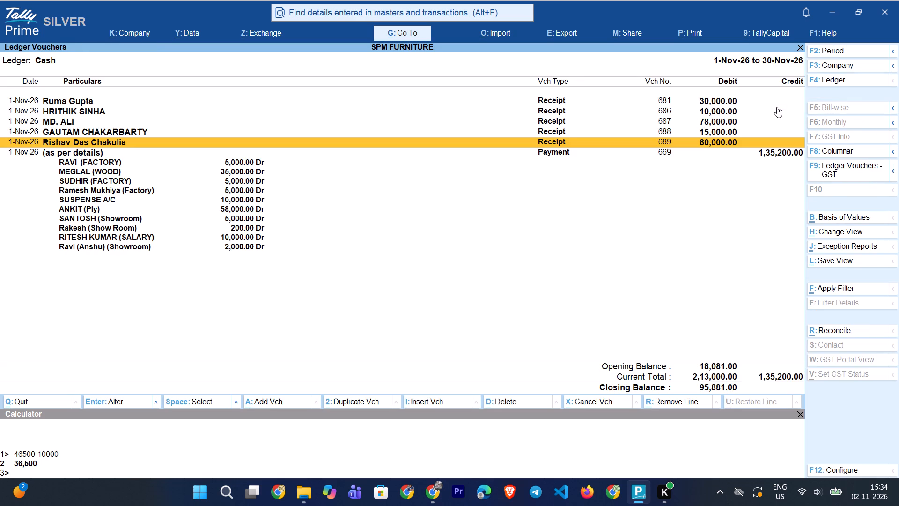
Review each ledger line and amount of payment voucher 669 in the Cash ledger's voucher list.
key("Down")
key("Down")
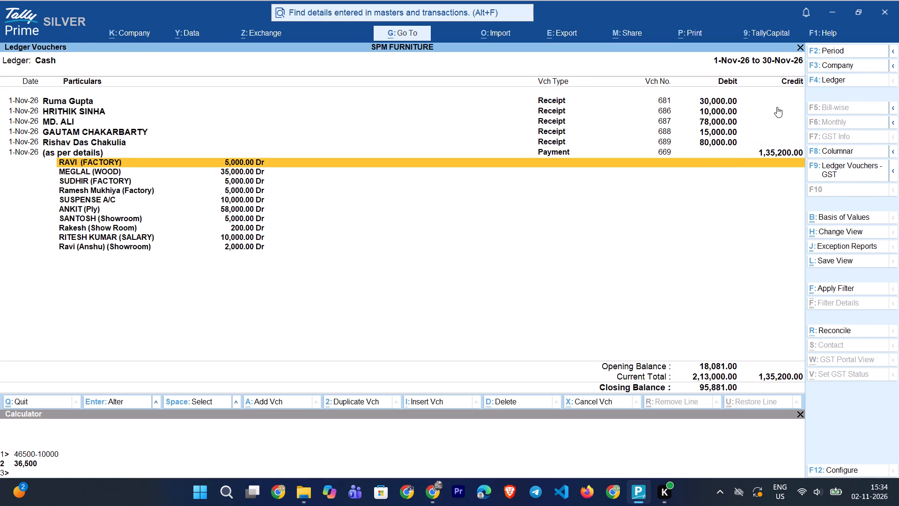
key("Down")
key("Down")
key("Down")
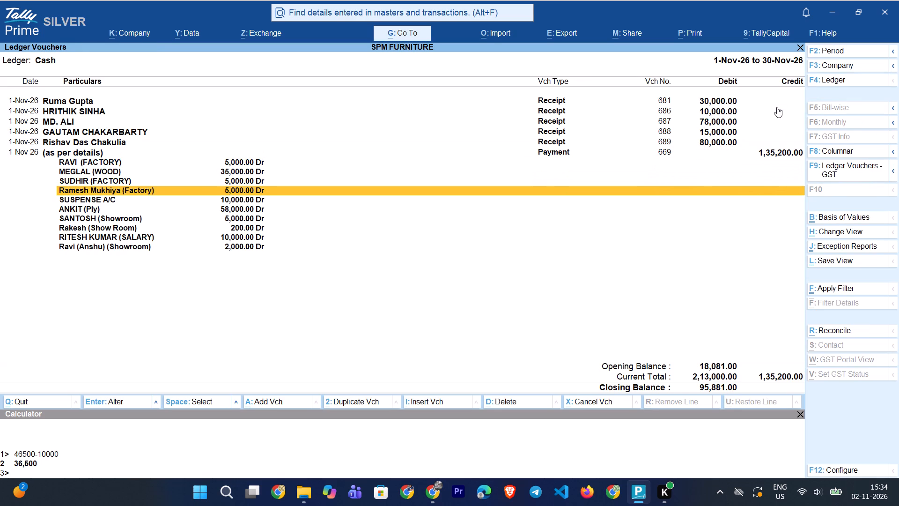
key("Down")
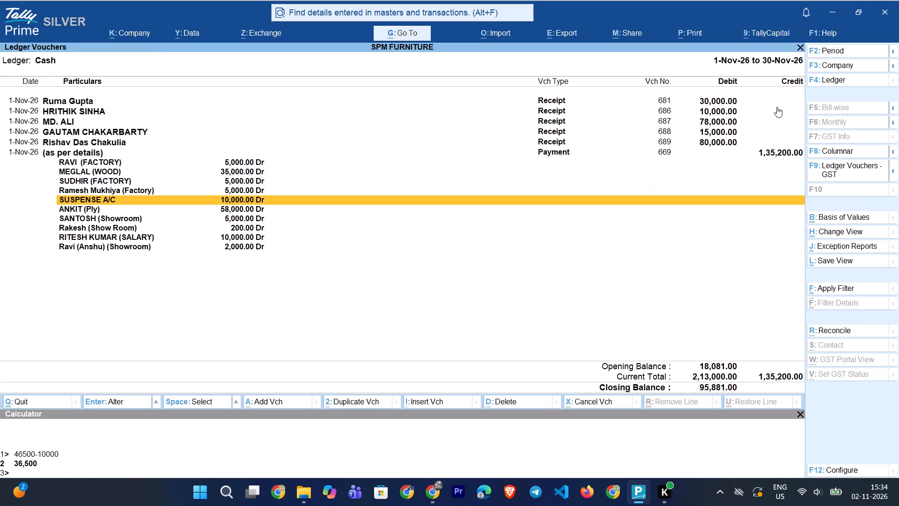
key("Down")
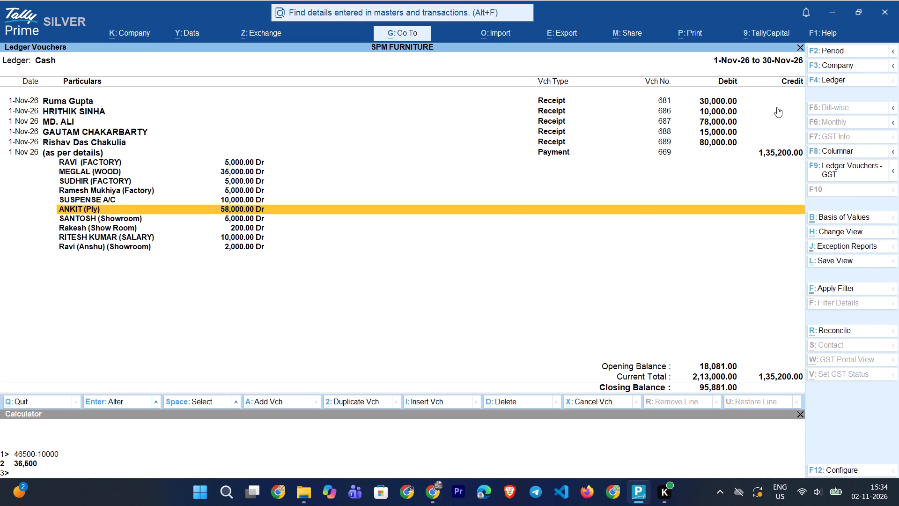
key("Down")
key("Down")
key("Down")
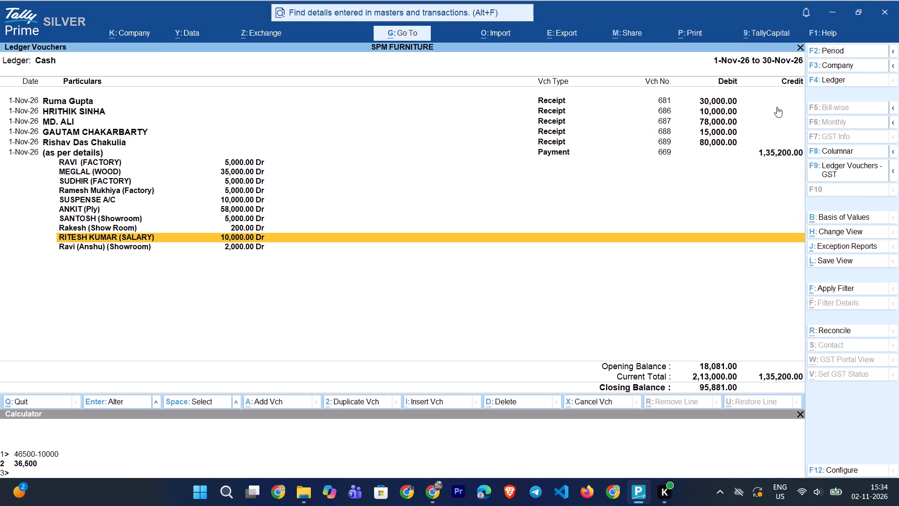
key("Down")
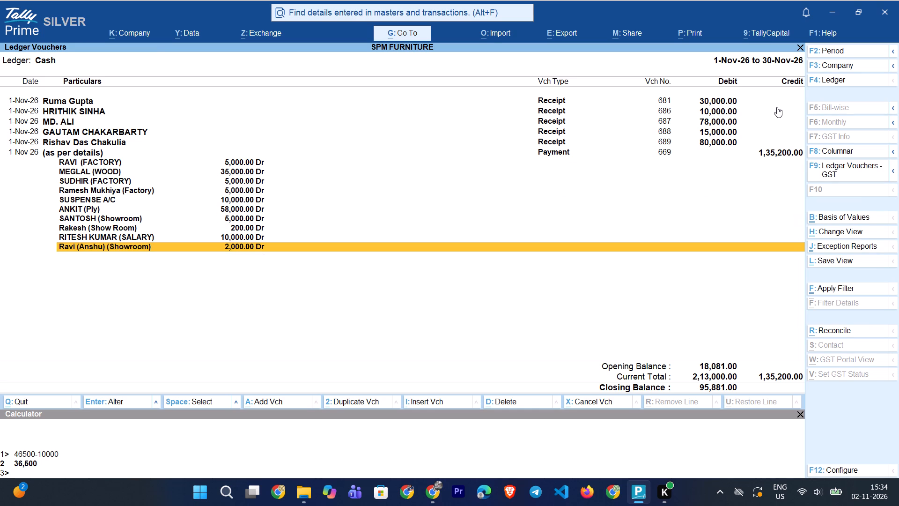
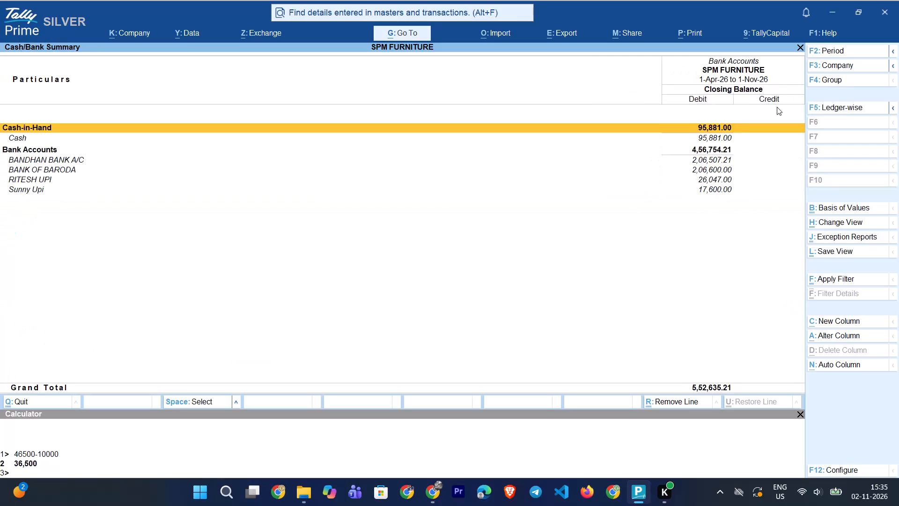
Examine the RITESH UPI ledger's November vouchers and monthly summary from the Cash/Bank Summary.
key("Down")
key("Down")
key("Down")
key("Down")
key("Down")
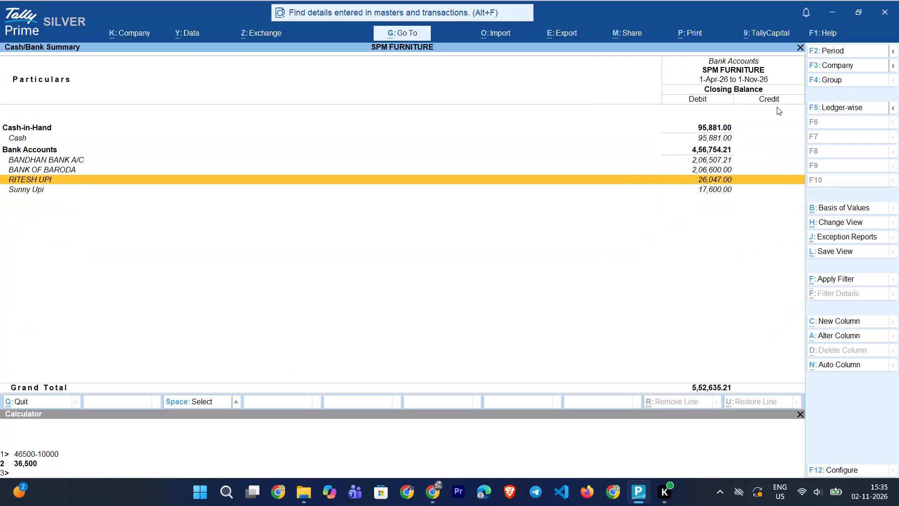
key("Return")
key("Return")
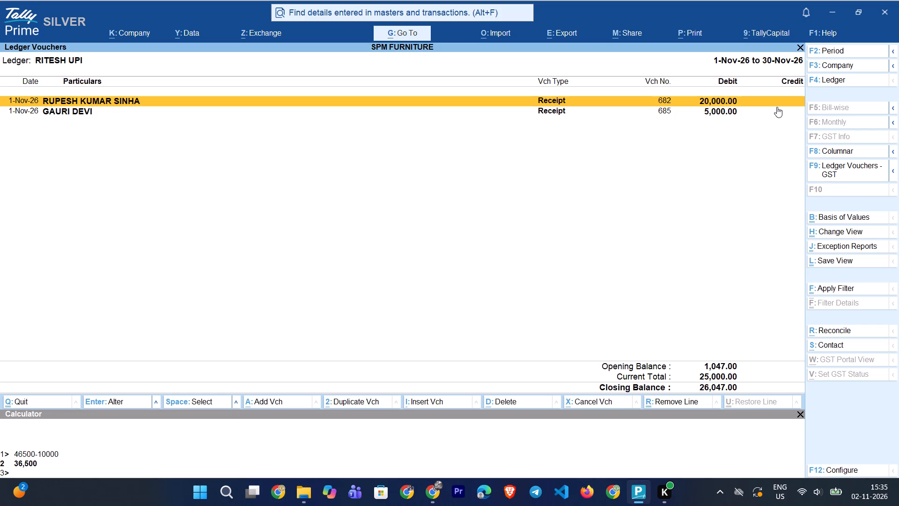
key("Escape")
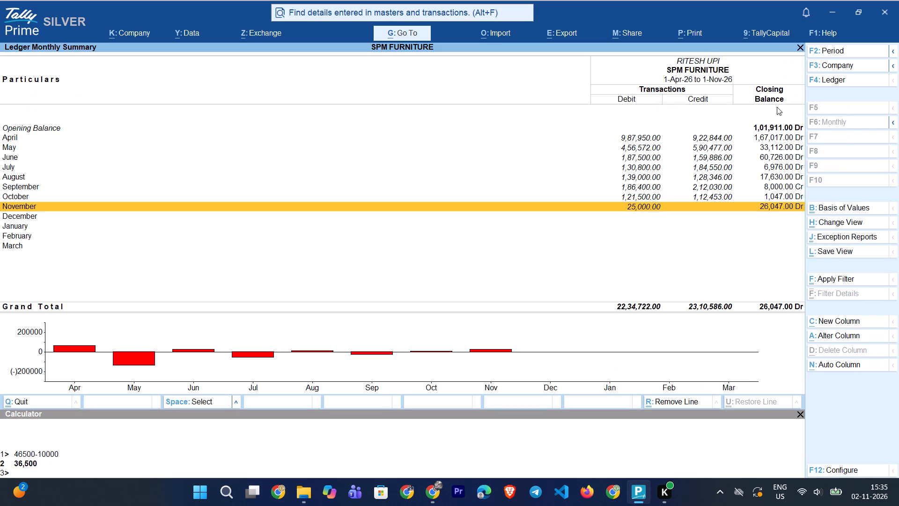
key("Down")
key("Up")
key("Up")
key("Up")
key("Escape")
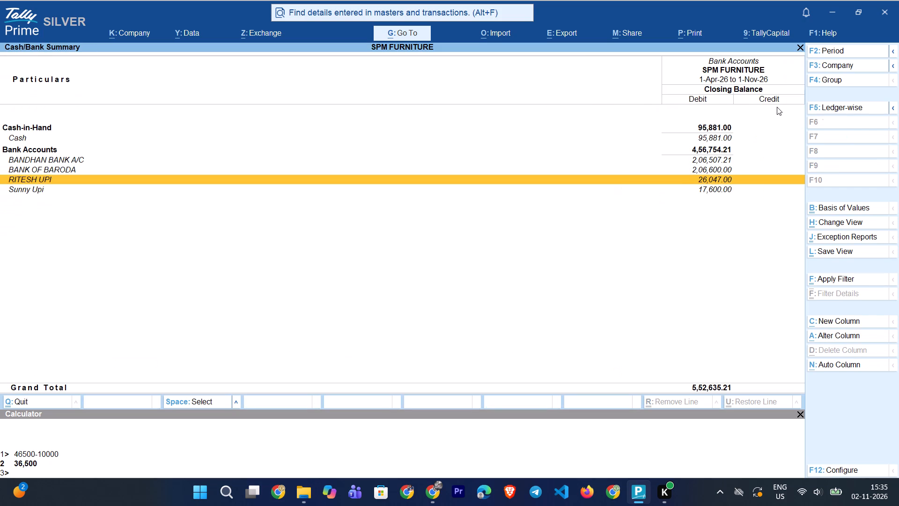
Start a payment voucher from the Sunny Upi ledger's November list, dated 1-Nov-26, with Sunny Upi as the paying account.
key("Down")
key("Return")
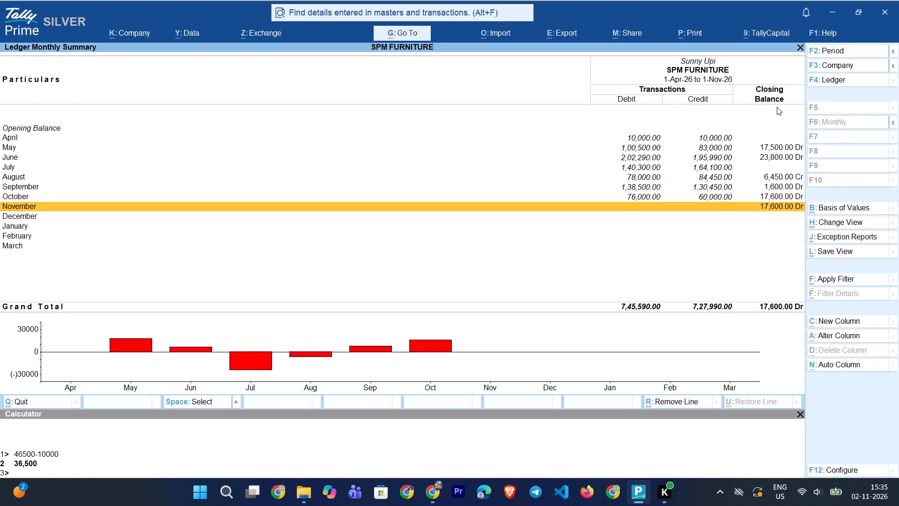
key("Return")
key("alt+a")
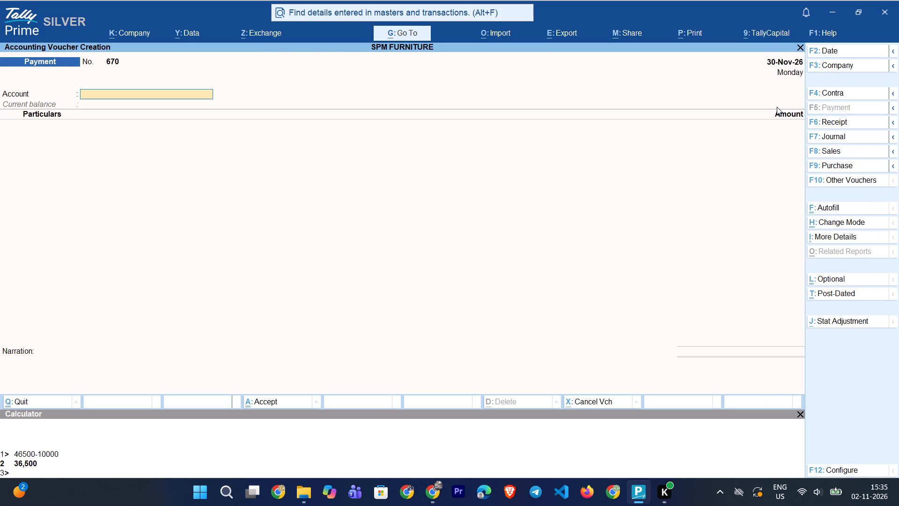
key("F2")
type("1-11")
key("Return")
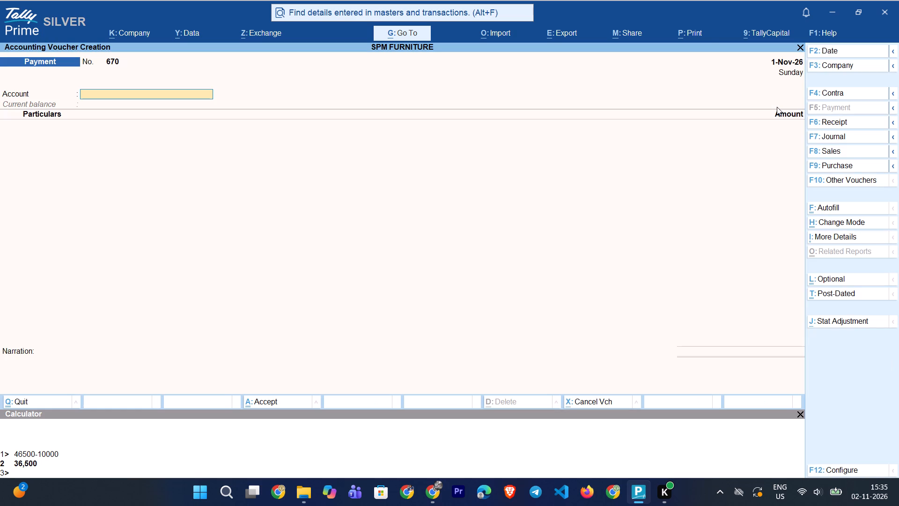
type("SUN")
key("Return")
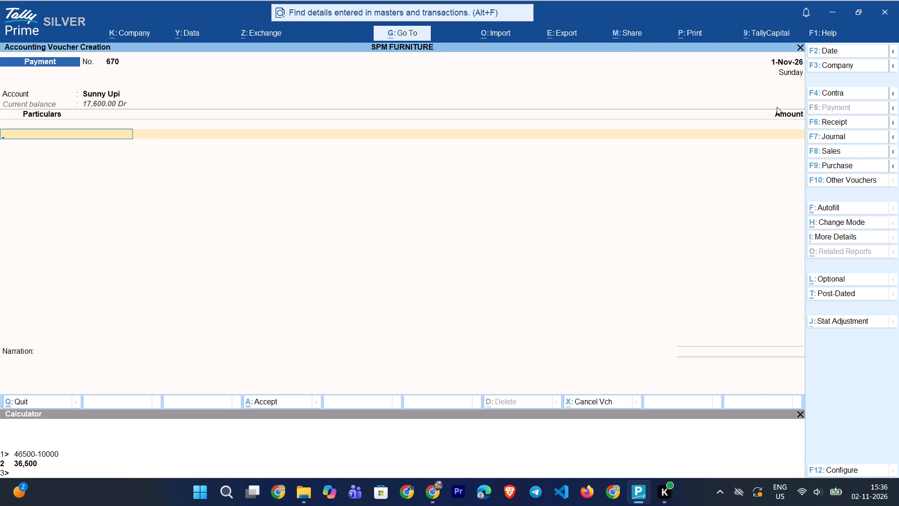
Add an 8,000 payment line for RAVI (FACTORY) with a blank narration, save the voucher and return to the Cash/Bank Summary.
type("RAVI")
key("Down")
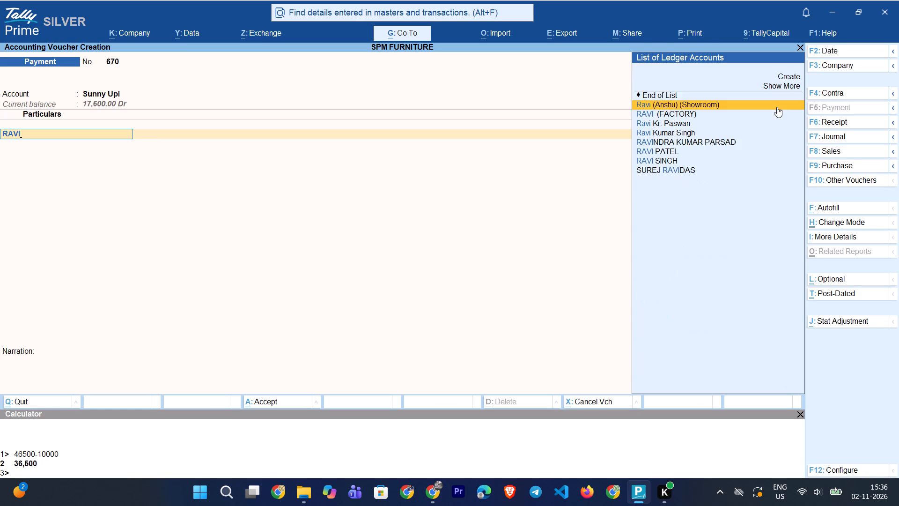
key("Down")
key("Return")
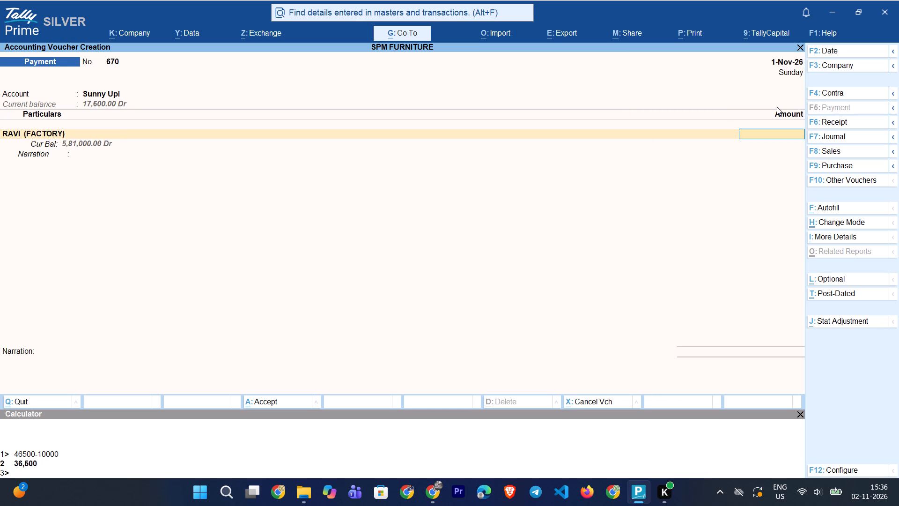
type("50")
key("BackSpace")
key("BackSpace")
type("8000")
key("Return")
key("Return")
key("ctrl+a")
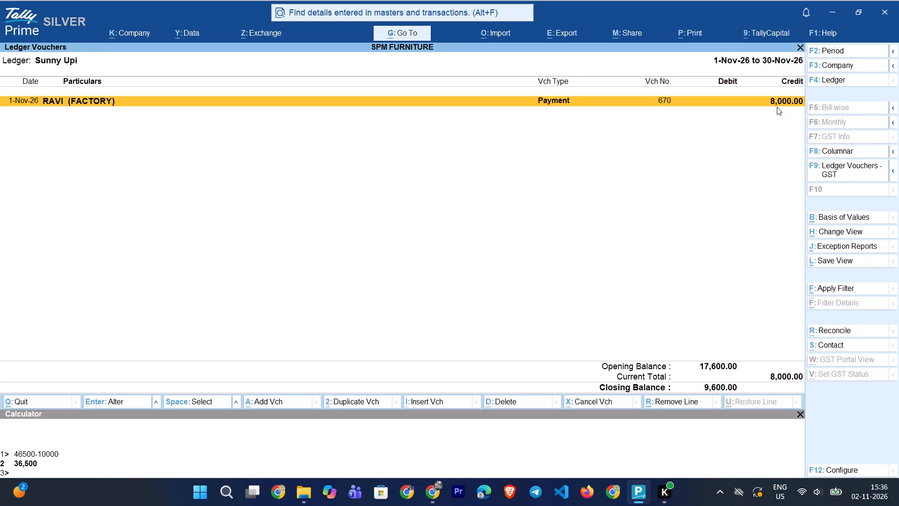
key("Escape")
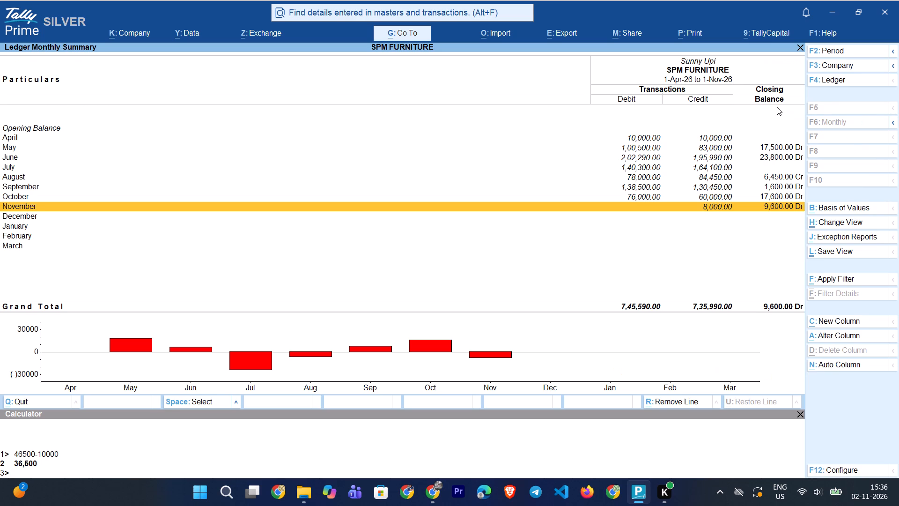
key("Escape")
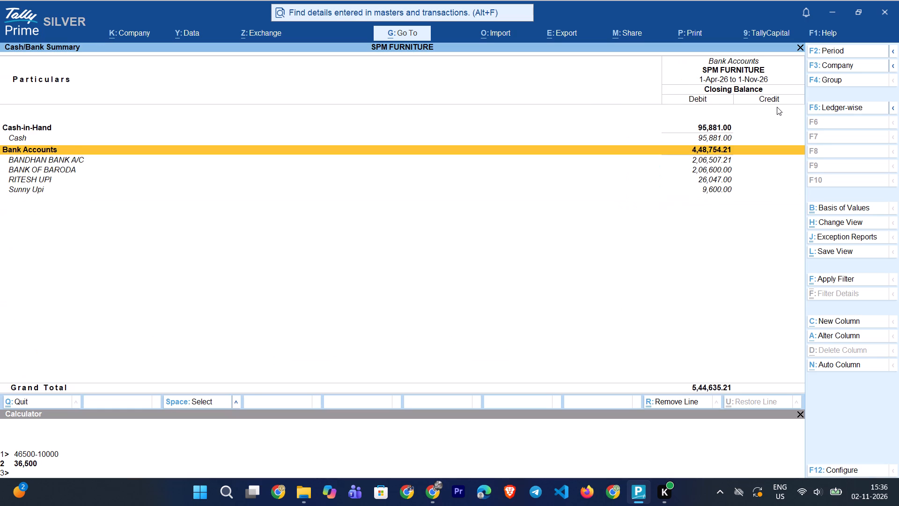
Duplicate the 26-Oct-26 payment voucher 658 from BANDHAN BANK A/C's October list and date the copy 1-Nov-26.
key("Down")
key("Return")
key("Up")
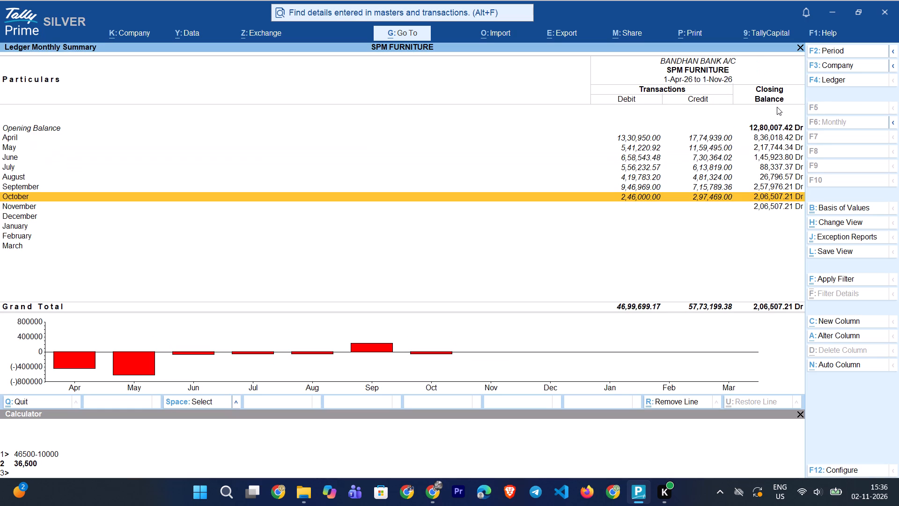
key("Return")
key("Down")
key("Down")
key("Down")
key("Down")
key("Down")
key("Down")
key("Down")
key("Down")
key("Down")
key("Down")
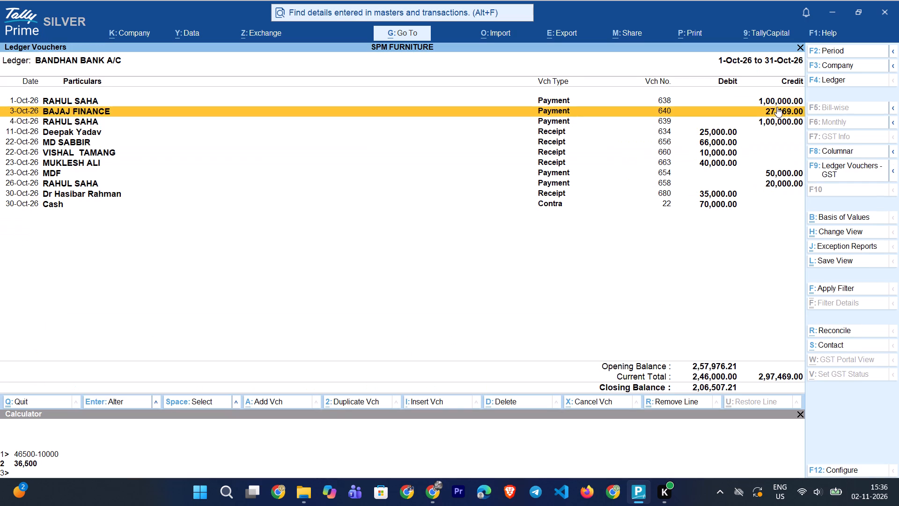
key("Up")
key("Up")
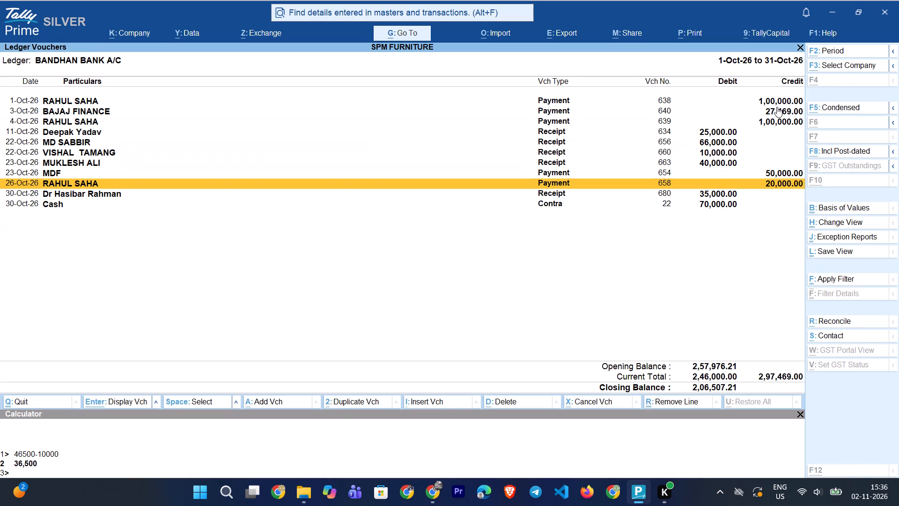
key("alt+2")
key("F2")
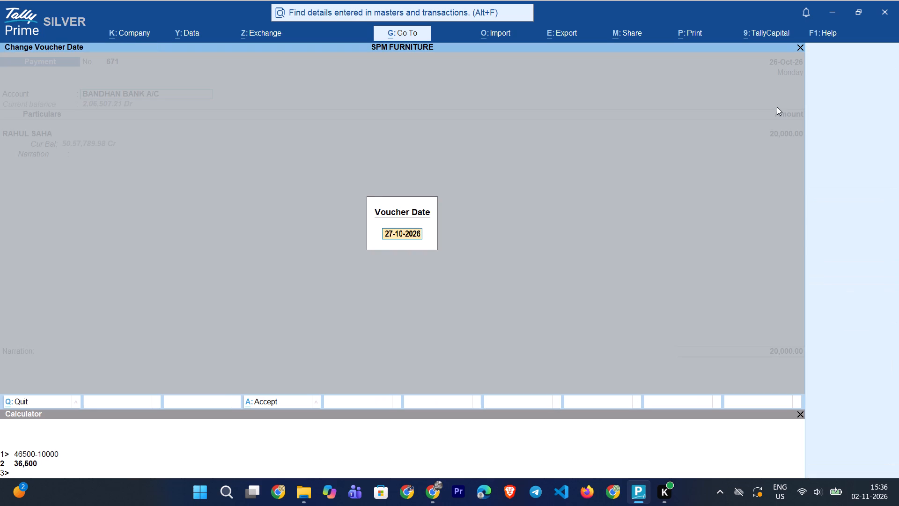
type("1-11")
key("Return")
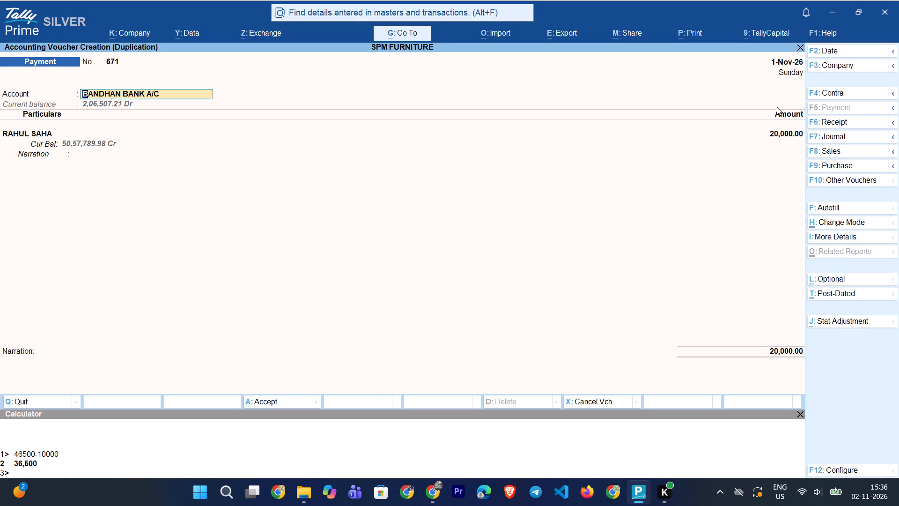
Save the duplicated payment with BANDHAN BANK A/C, the same party, 20,000 and a blank narration, and return to the Cash/Bank Summary.
key("Return")
key("Return")
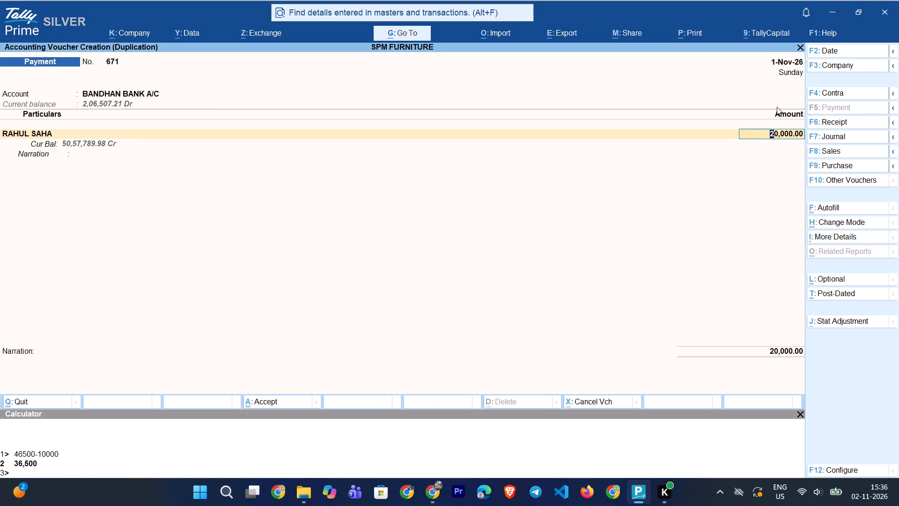
key("Return")
key("Return")
key("ctrl+a")
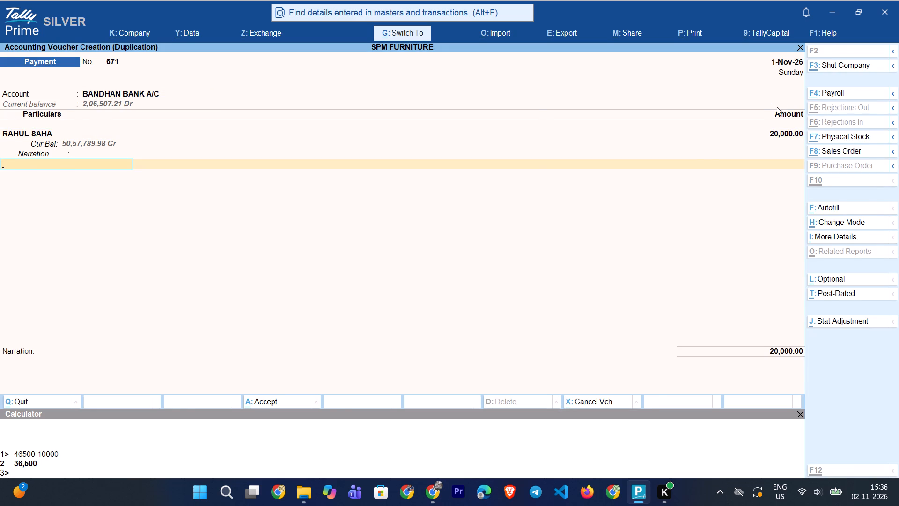
key("Down")
key("Down")
key("Down")
key("grave")
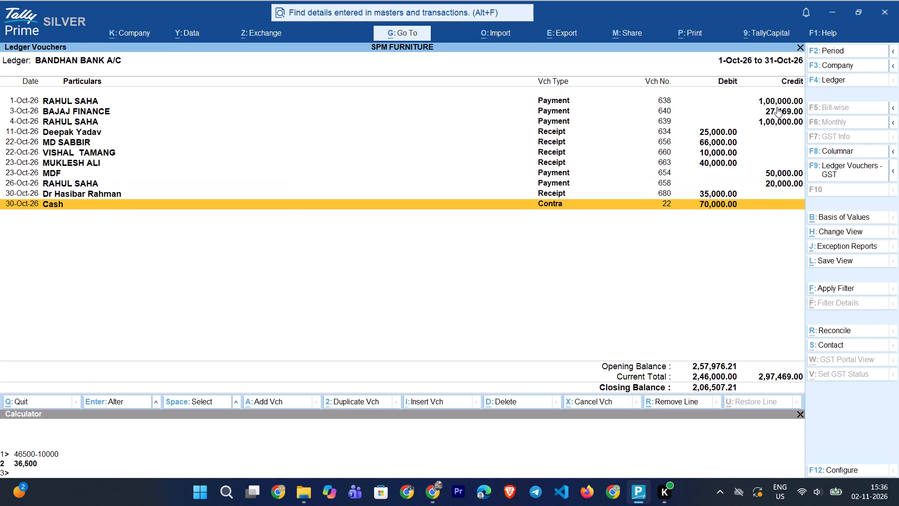
key("Escape")
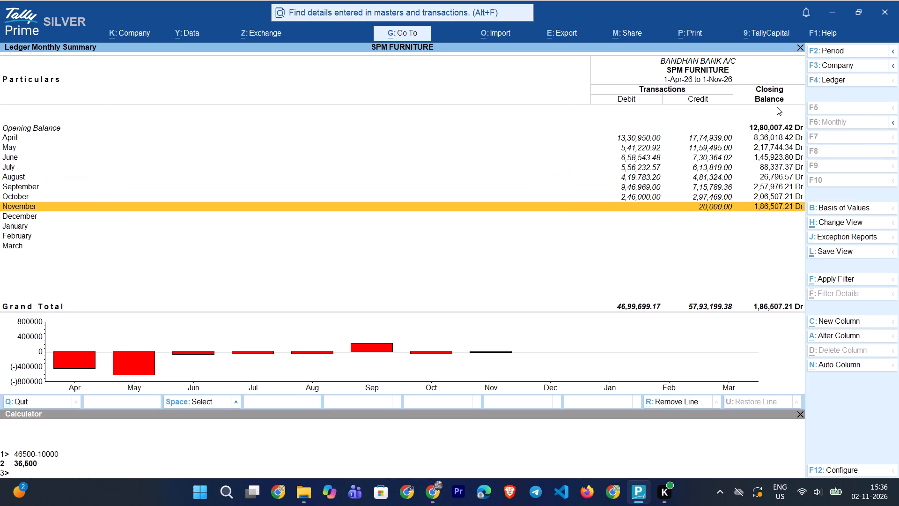
key("Escape")
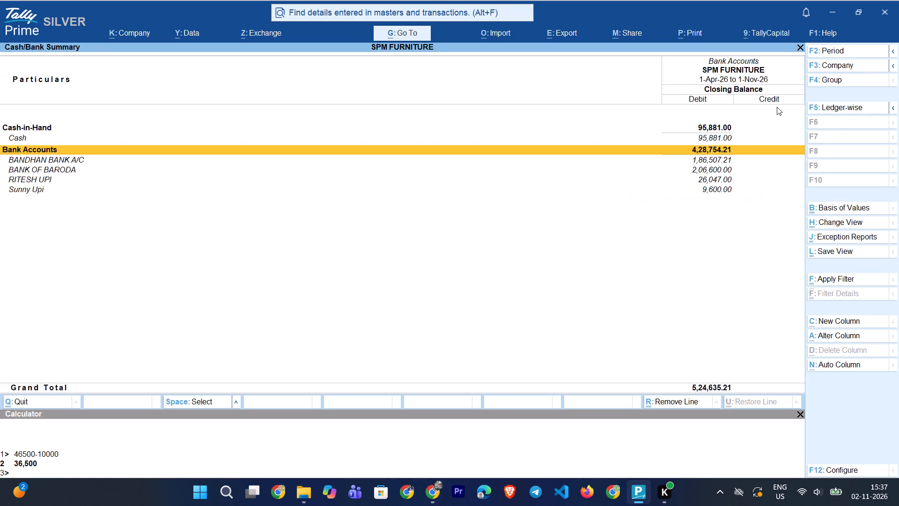
Close the Cash/Bank Summary back to the Gateway of Tally and bring up the quit confirmation.
key("Escape")
key("Escape")
key("Escape")
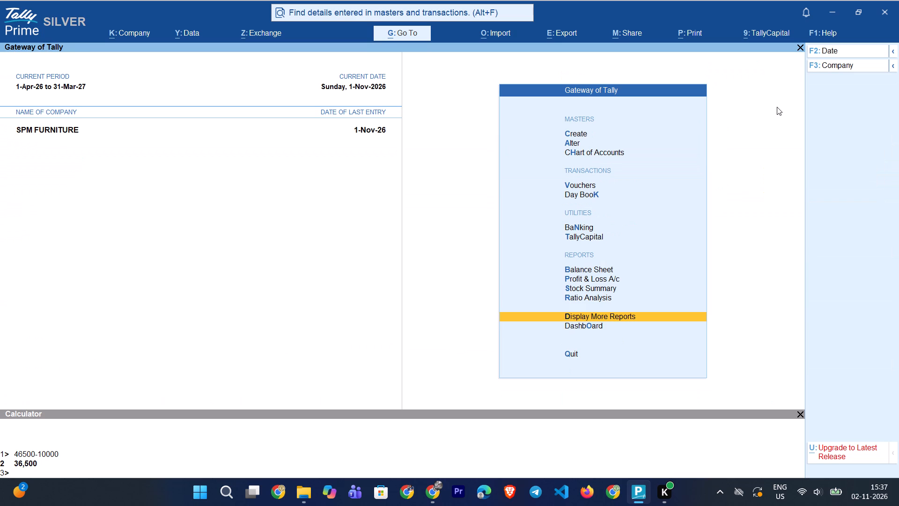
key("Escape")
key("Escape")
key("Escape")
key("Escape")
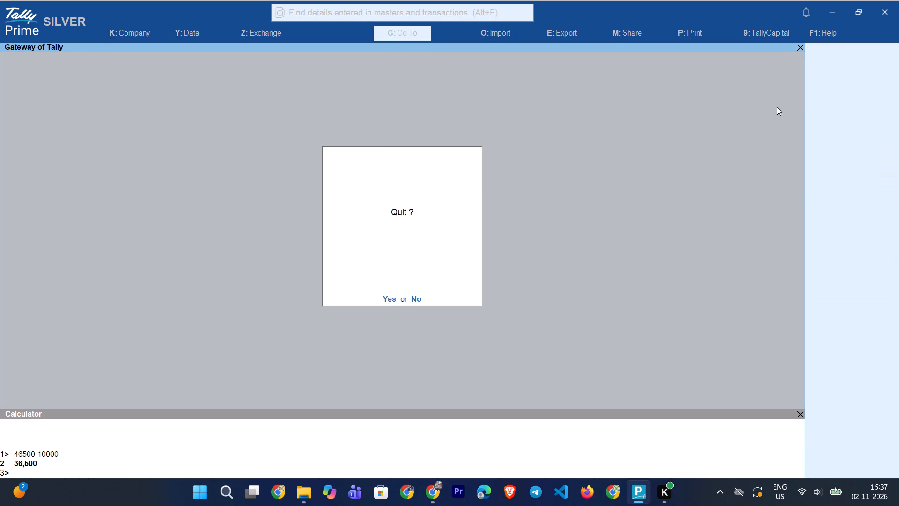